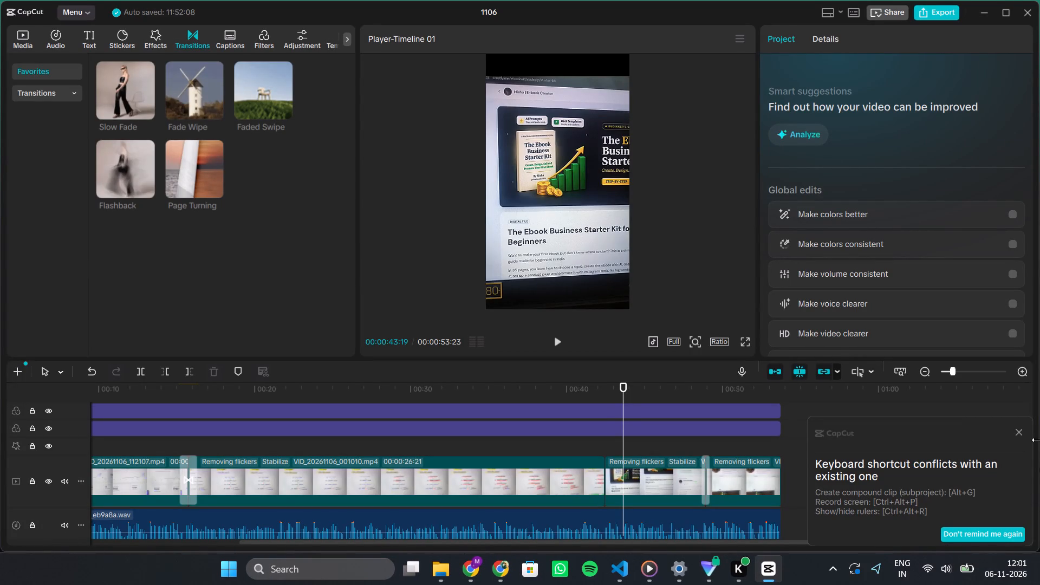
Dismiss the keyboard shortcut conflict notification.
left_click(1024, 431)
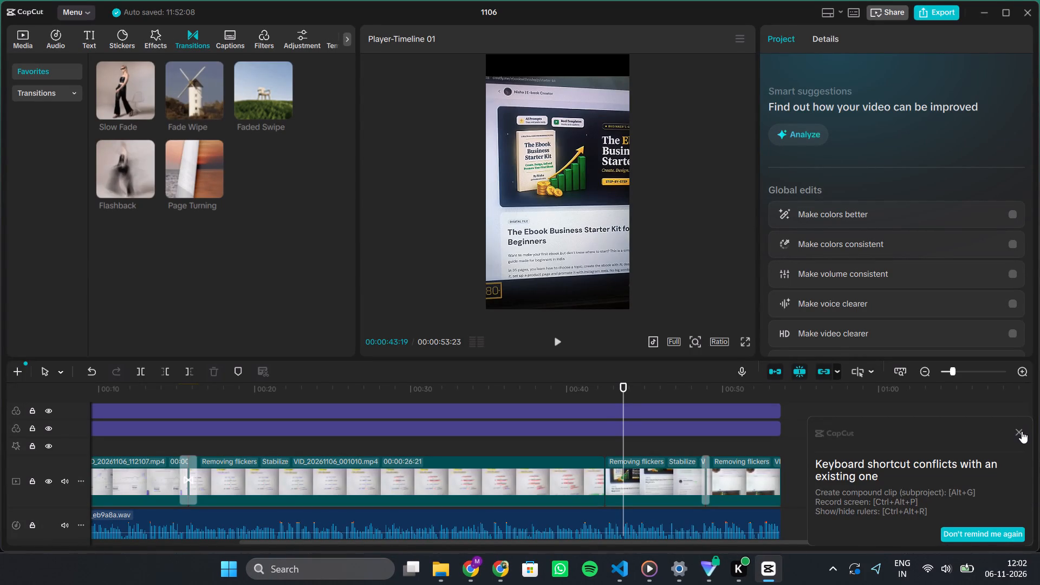
left_click(1022, 431)
Switch to Chrome and open the TurboScribe site in a new tab.
left_click(473, 558)
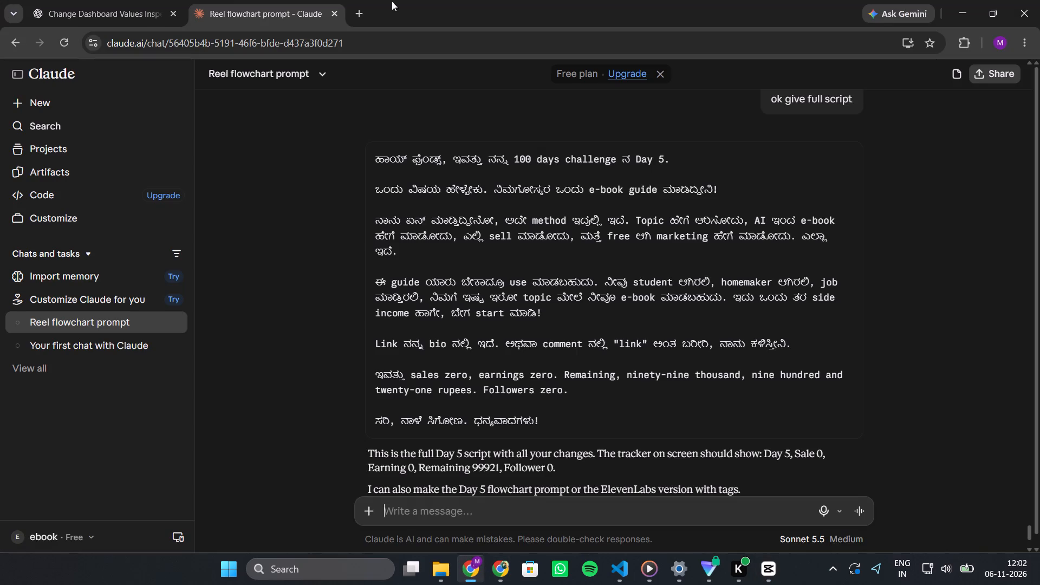
left_click(361, 14)
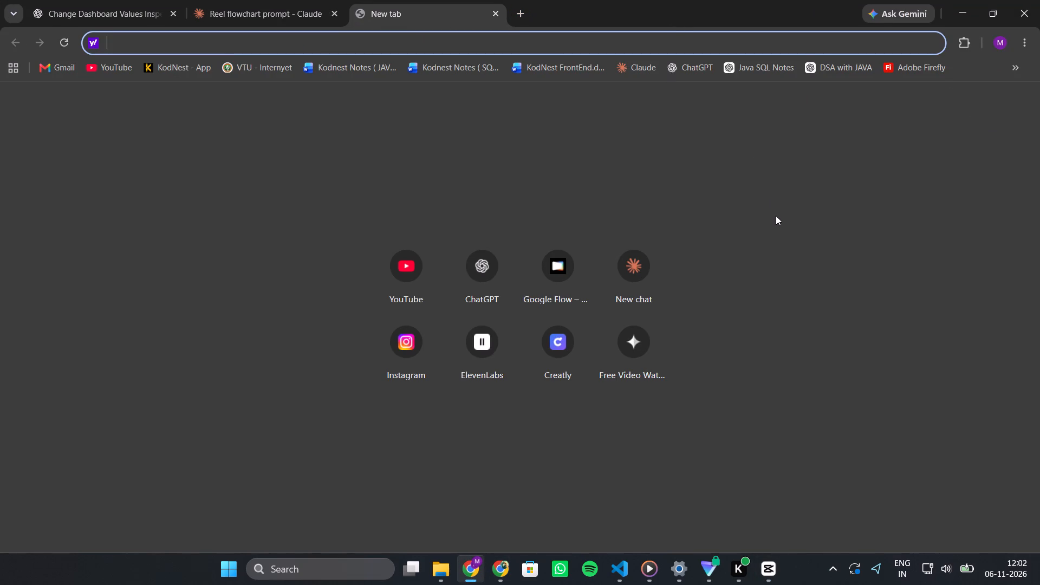
type("tr")
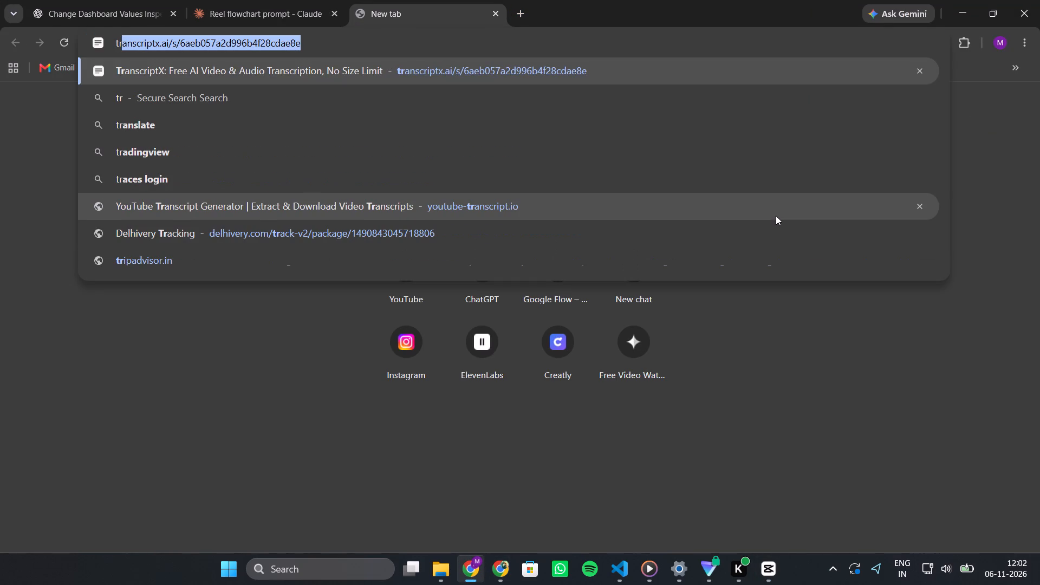
key("BackSpace")
key("BackSpace")
key("BackSpace")
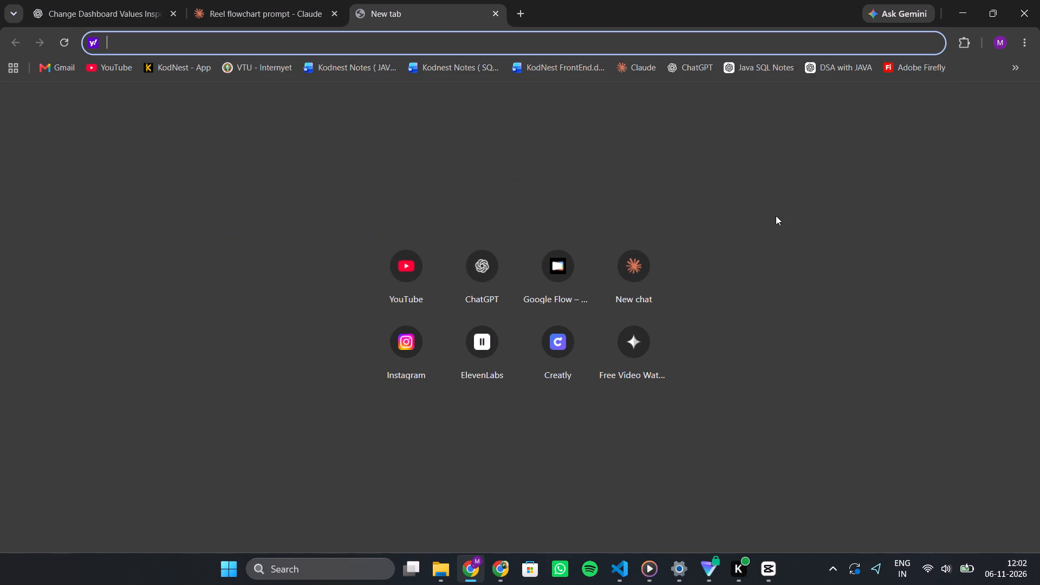
key("BackSpace")
type("au")
key("BackSpace")
key("BackSpace")
key("BackSpace")
type("tur")
key("Return")
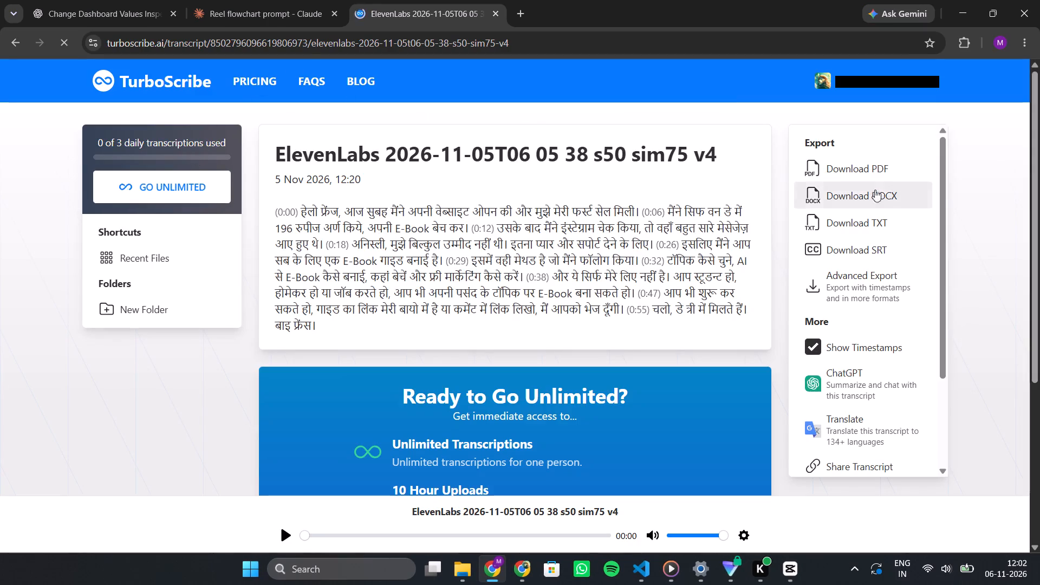
From the TurboScribe dashboard, upload ElevenLabs_2026_11_05T18_11_06_s50_sim75_v4_eb9a8a.wav from Downloads and transcribe it in Hindi with Whale mode.
left_click(141, 76)
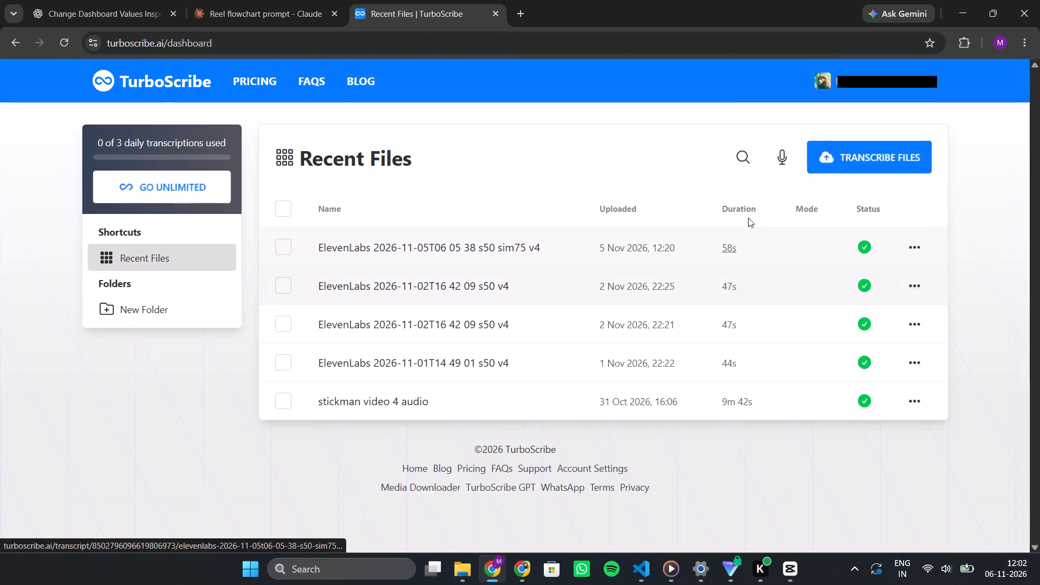
left_click(863, 152)
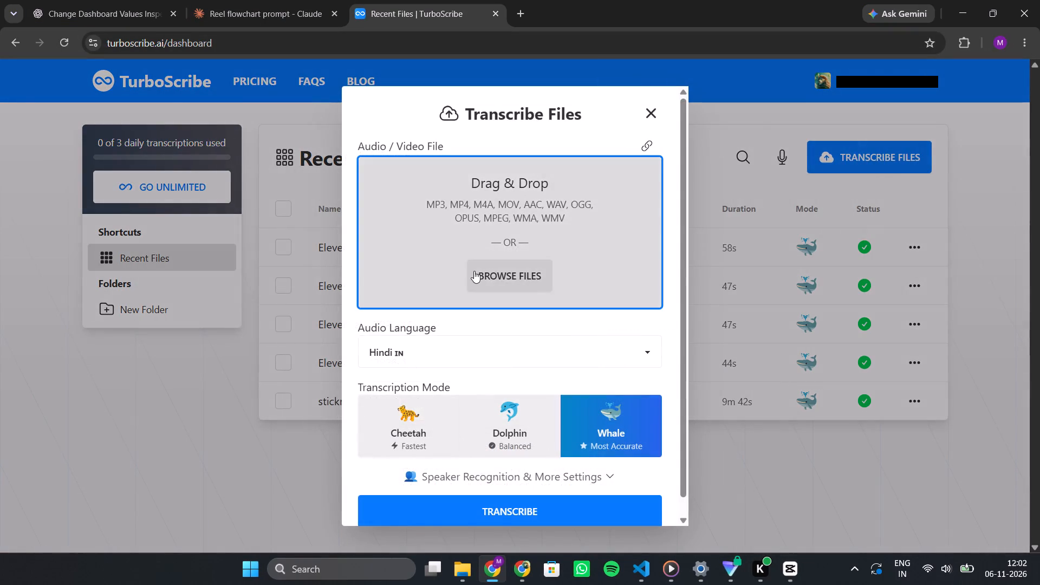
left_click(474, 271)
left_click(213, 126)
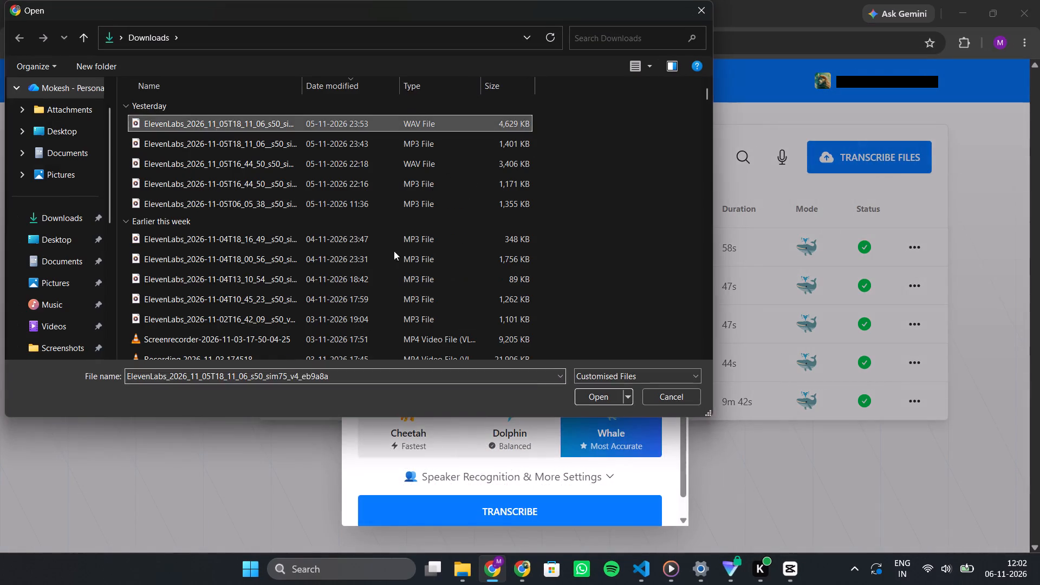
left_click(593, 399)
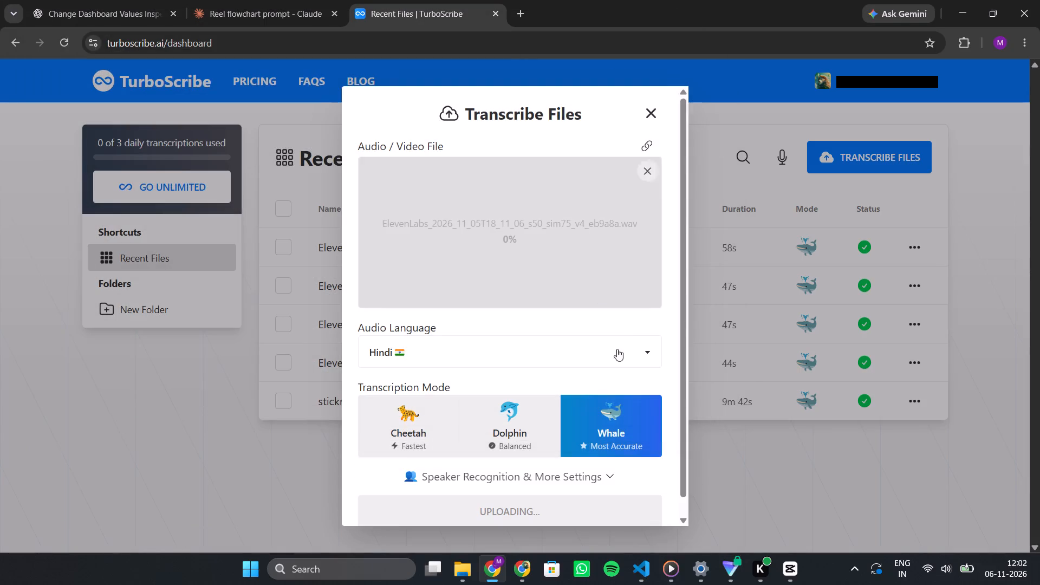
scroll(522, 452, "down", 3)
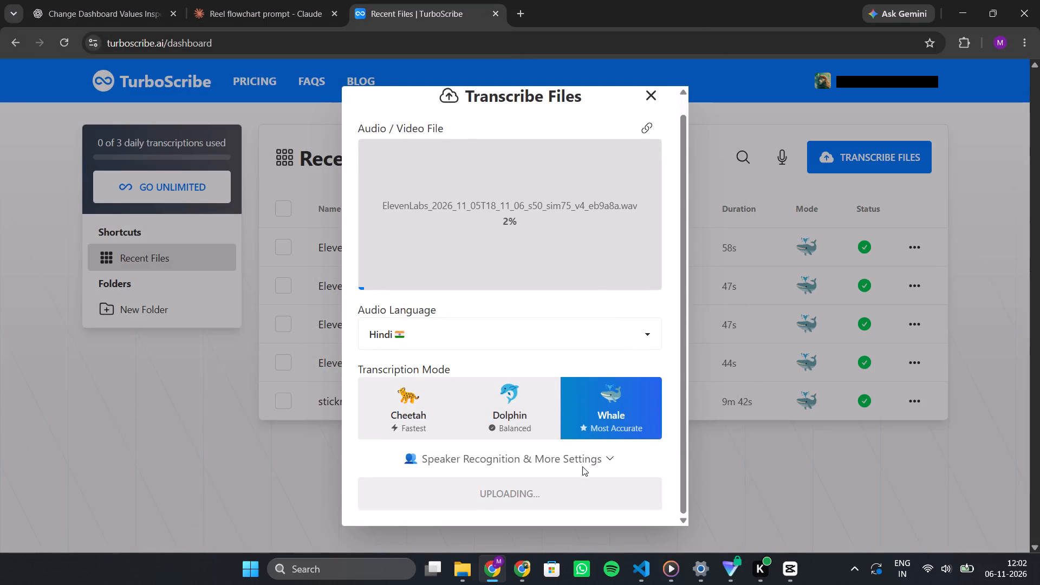
left_click(592, 458)
scroll(592, 458, "down", 3)
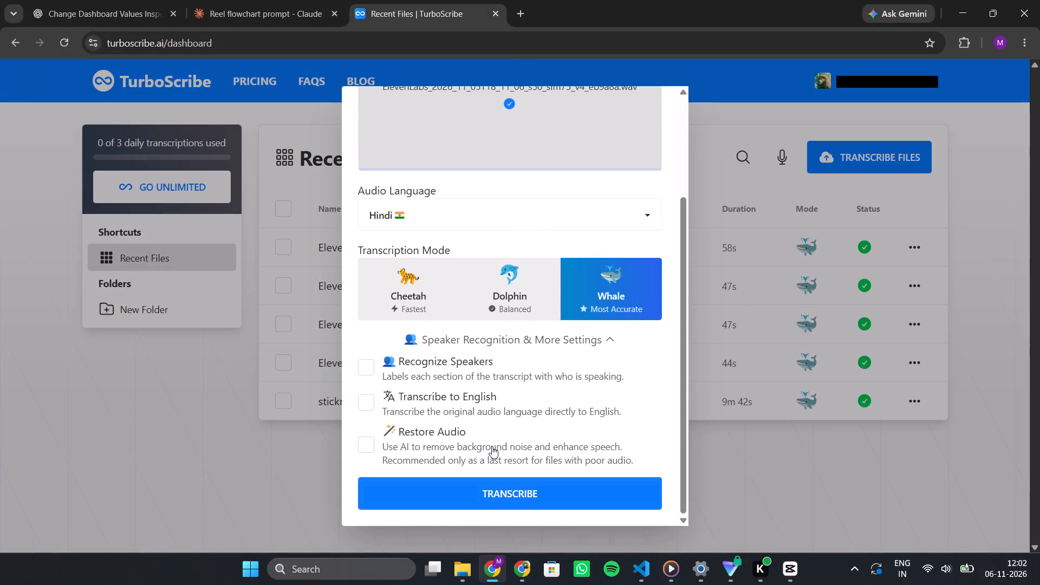
left_click(473, 487)
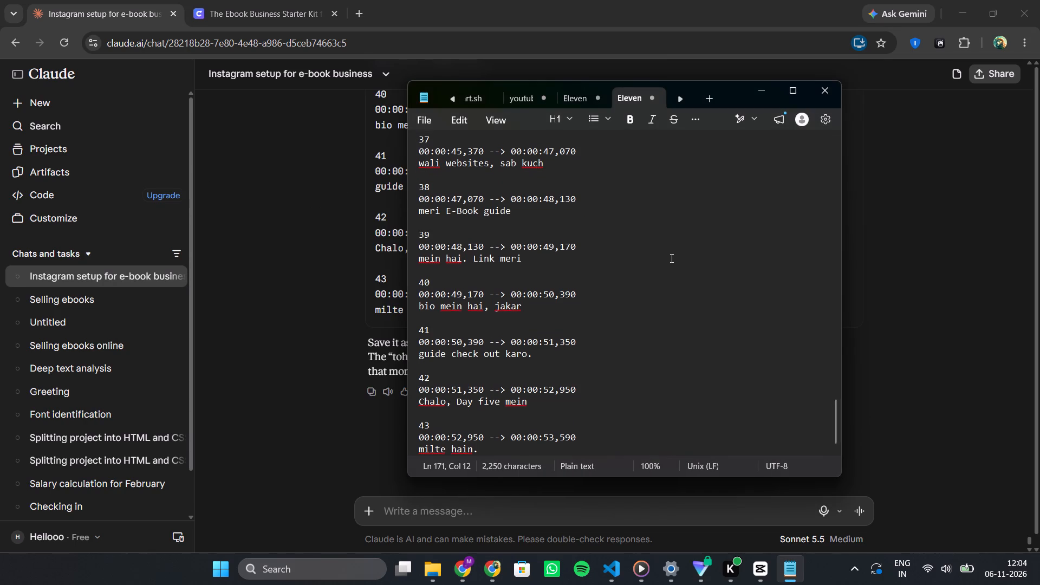
scroll(671, 258, "down", 8)
scroll(671, 258, "up", 20)
scroll(671, 258, "up", 1)
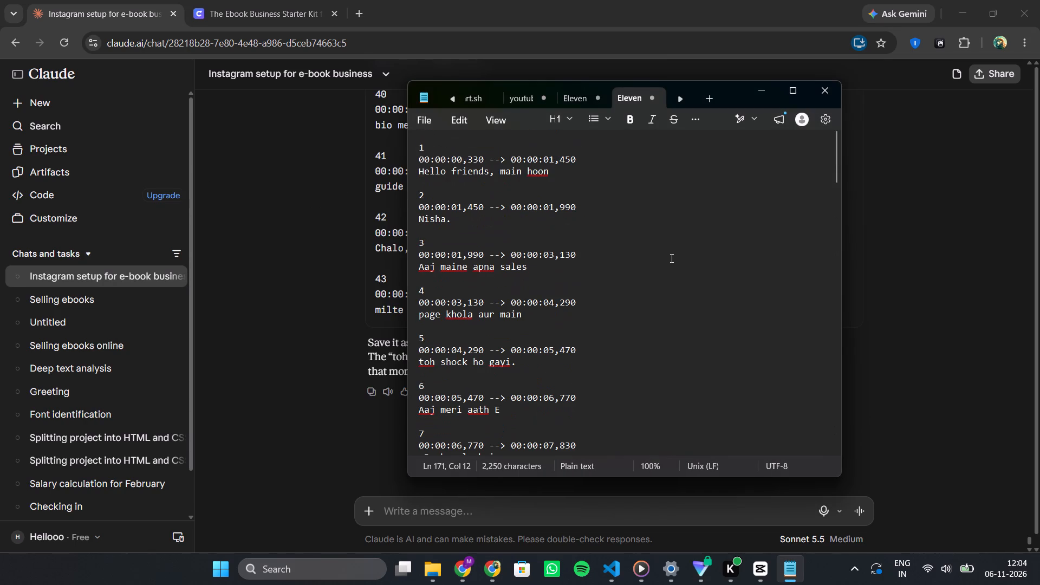
key("ctrl+s")
left_click(819, 94)
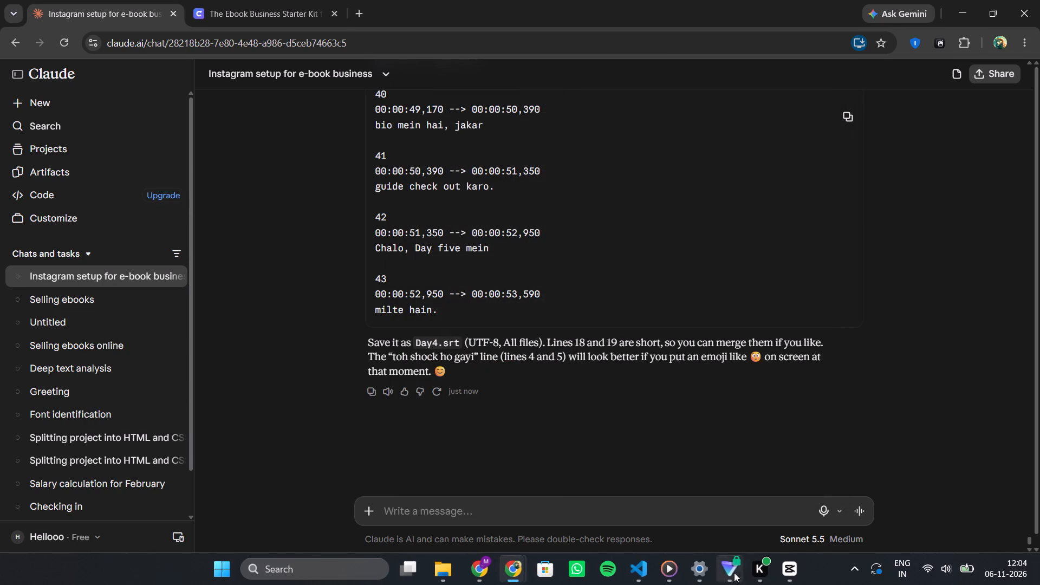
Switch to CapCut, return the playhead to 00:00:00:00, and import the eb9a8a SRT file from Downloads as a caption file.
left_click(786, 569)
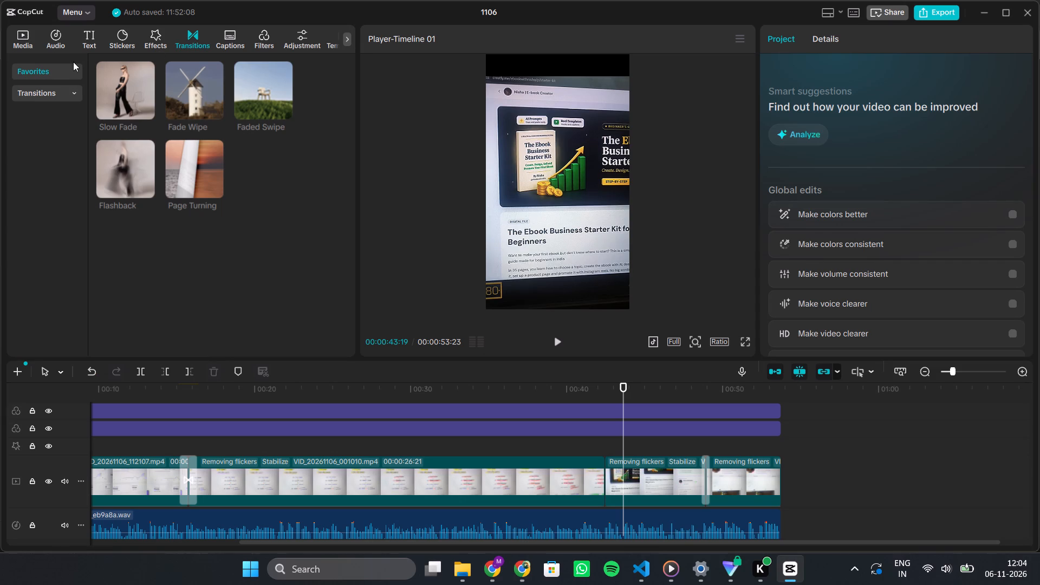
left_click(21, 37)
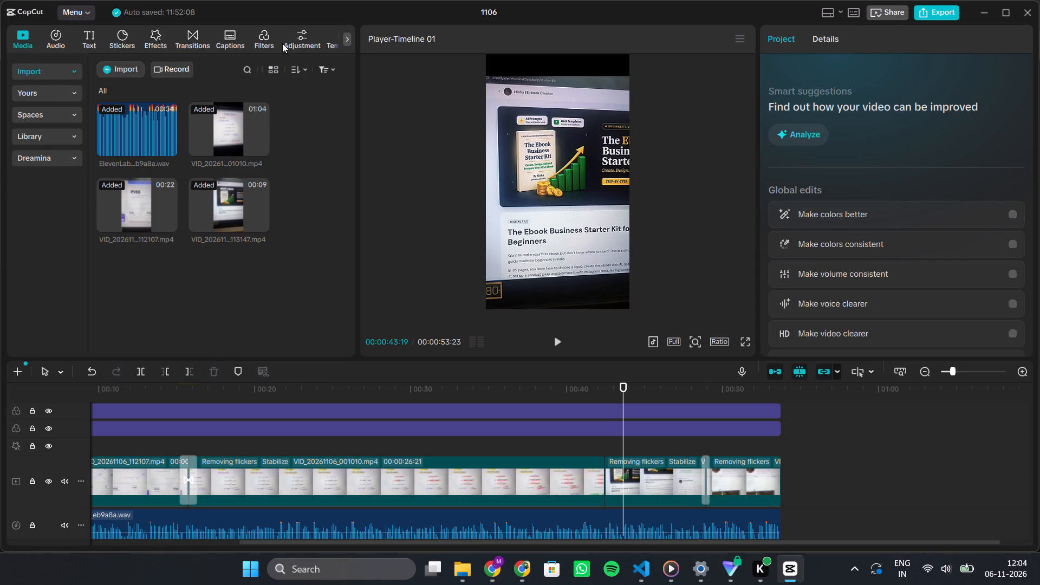
left_click(227, 38)
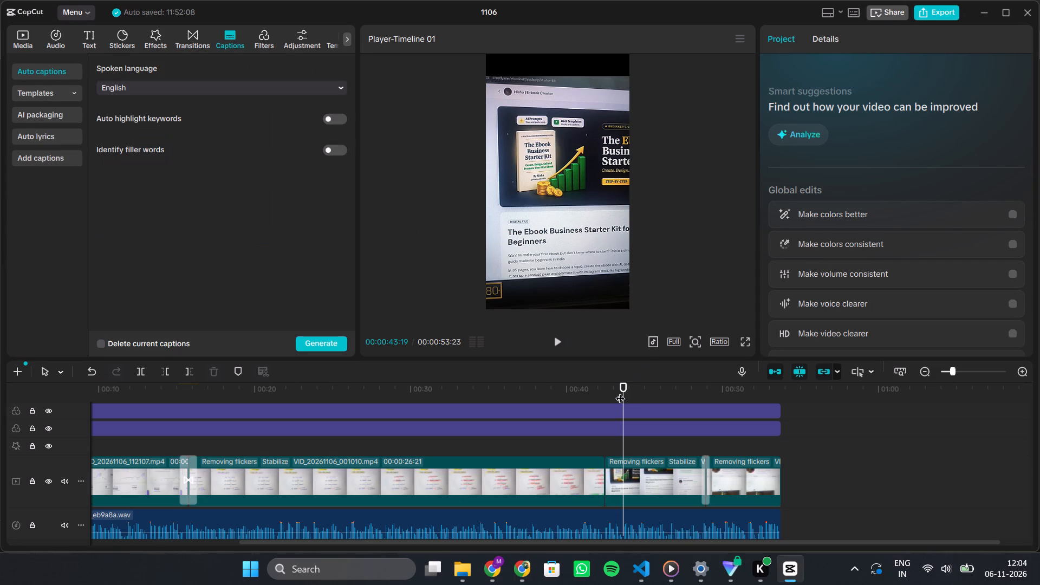
left_click_drag(624, 387, 0, 394)
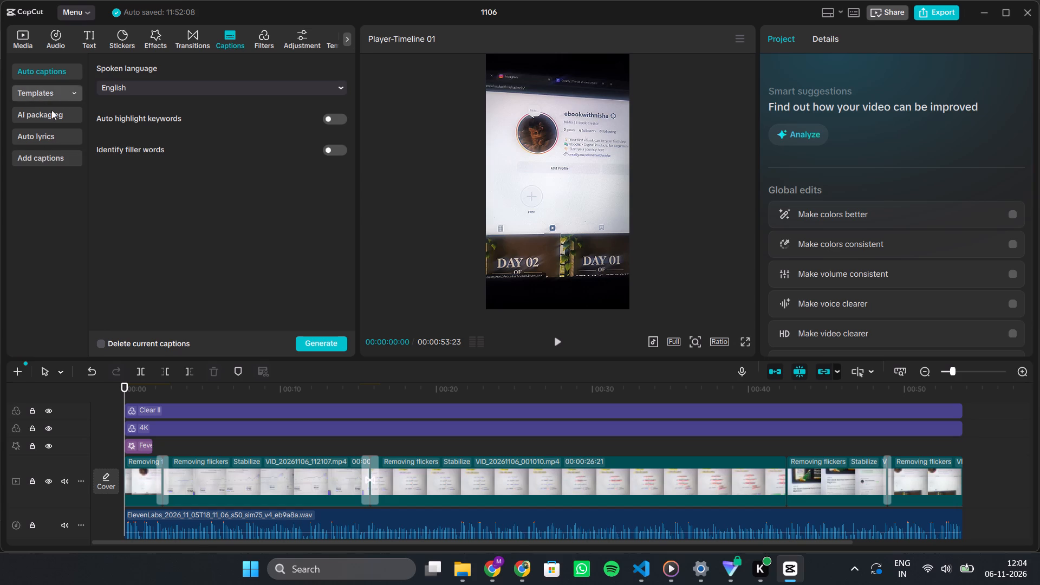
left_click(45, 155)
left_click(205, 122)
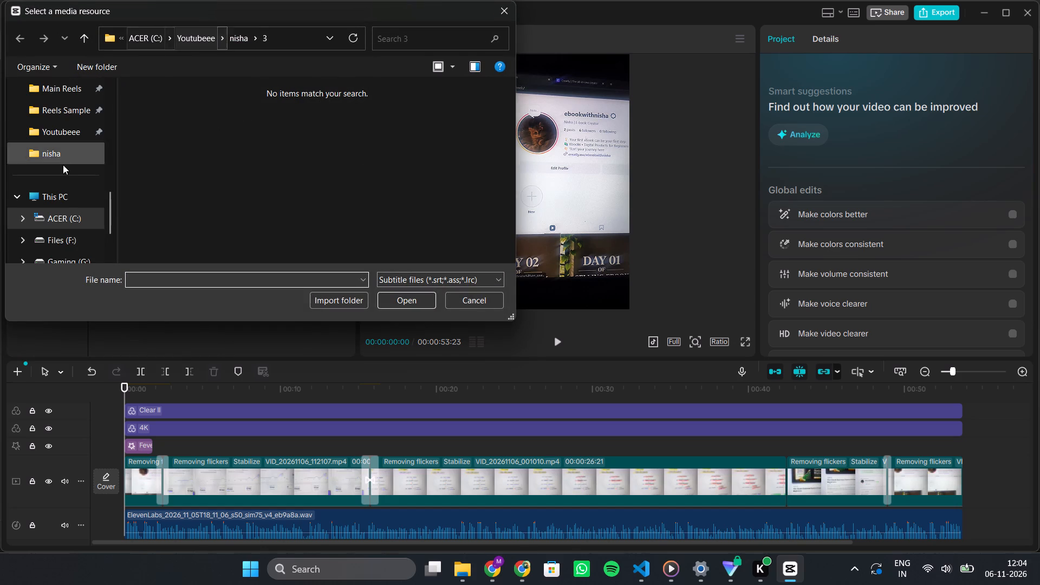
scroll(60, 166, "up", 8)
scroll(40, 221, "down", 1)
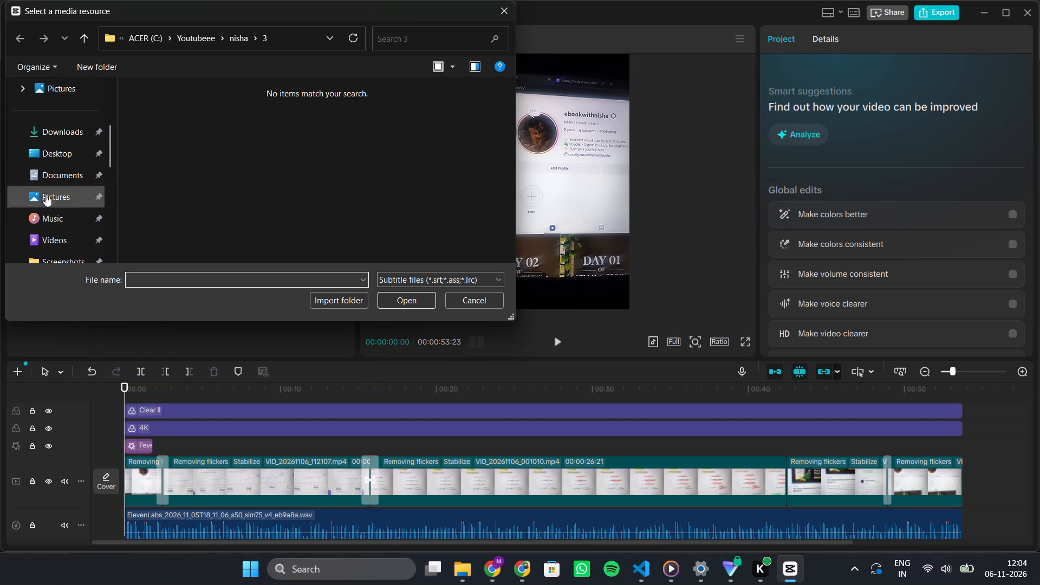
left_click(57, 133)
left_click(205, 119)
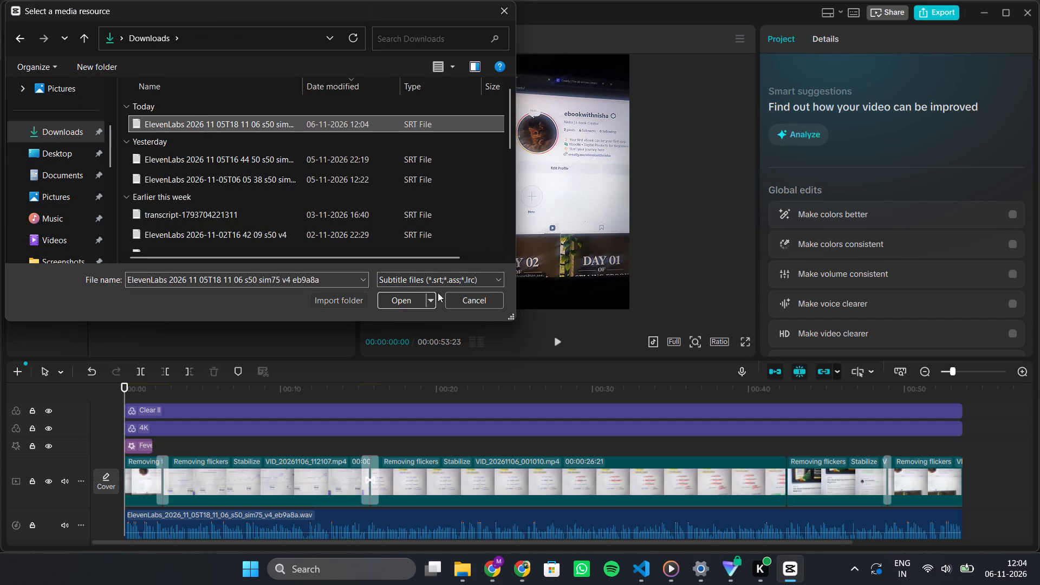
left_click(394, 295)
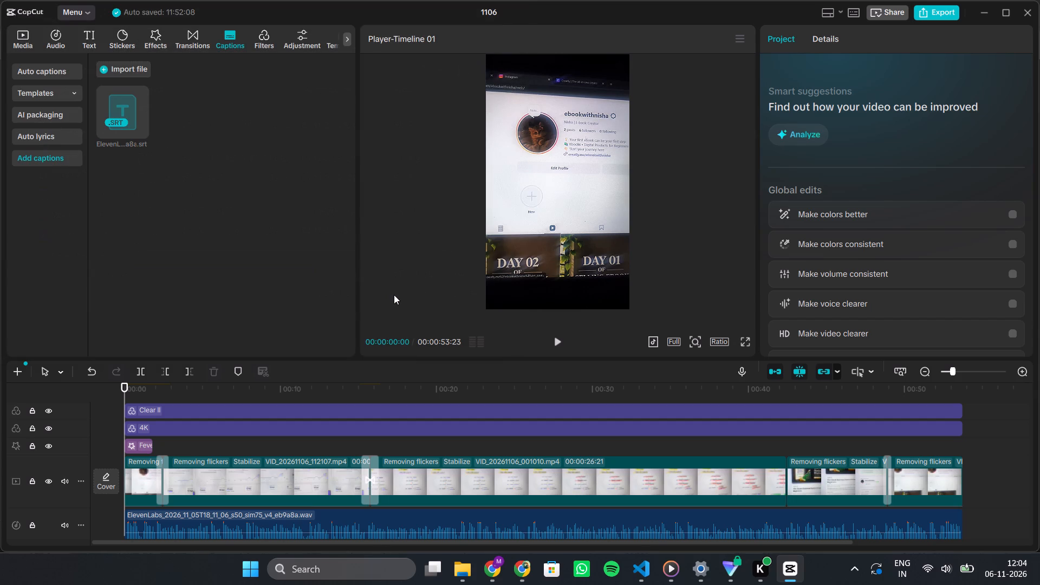
Add the imported SRT captions to the timeline.
left_click(141, 126)
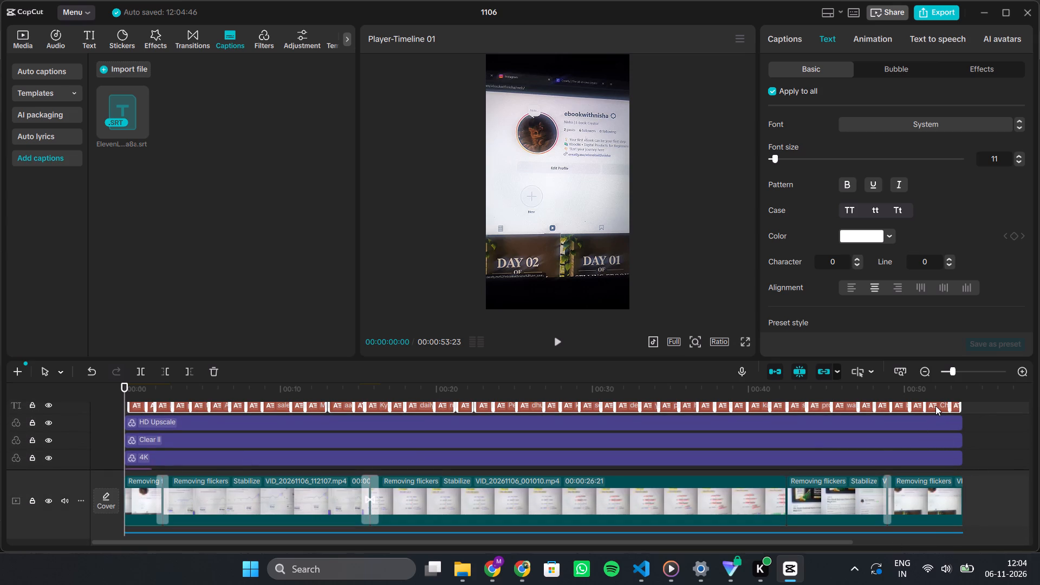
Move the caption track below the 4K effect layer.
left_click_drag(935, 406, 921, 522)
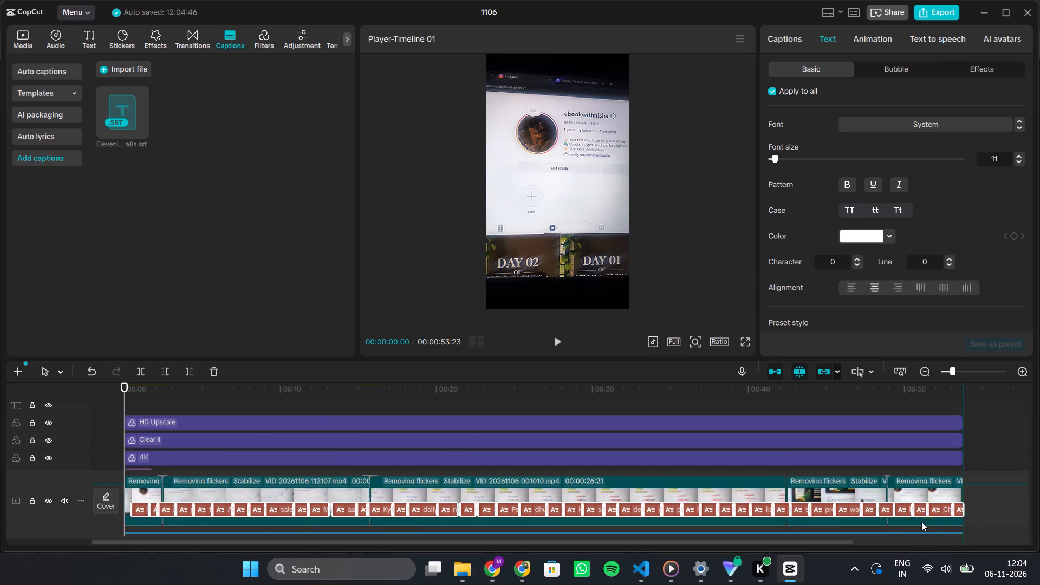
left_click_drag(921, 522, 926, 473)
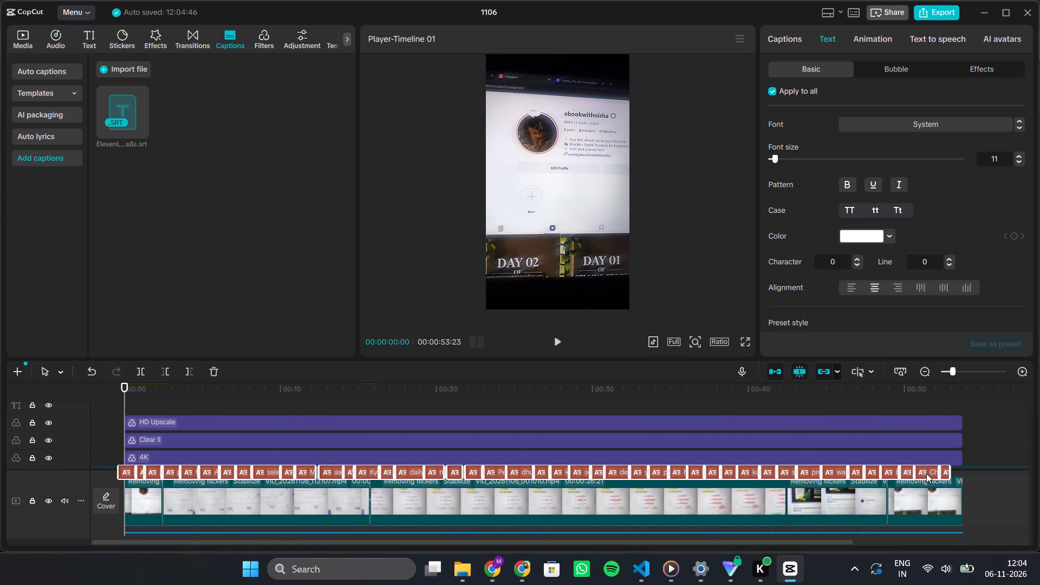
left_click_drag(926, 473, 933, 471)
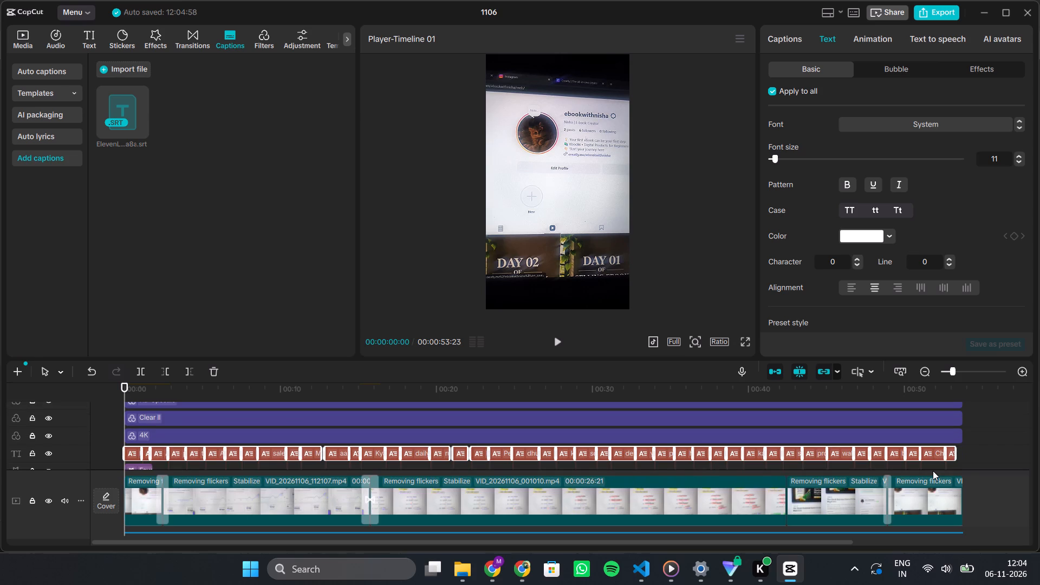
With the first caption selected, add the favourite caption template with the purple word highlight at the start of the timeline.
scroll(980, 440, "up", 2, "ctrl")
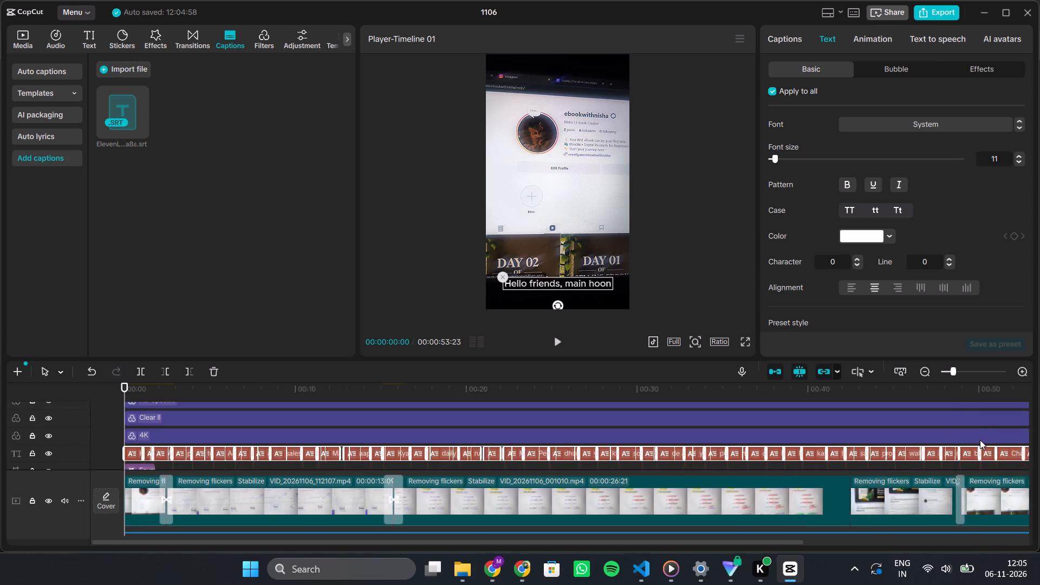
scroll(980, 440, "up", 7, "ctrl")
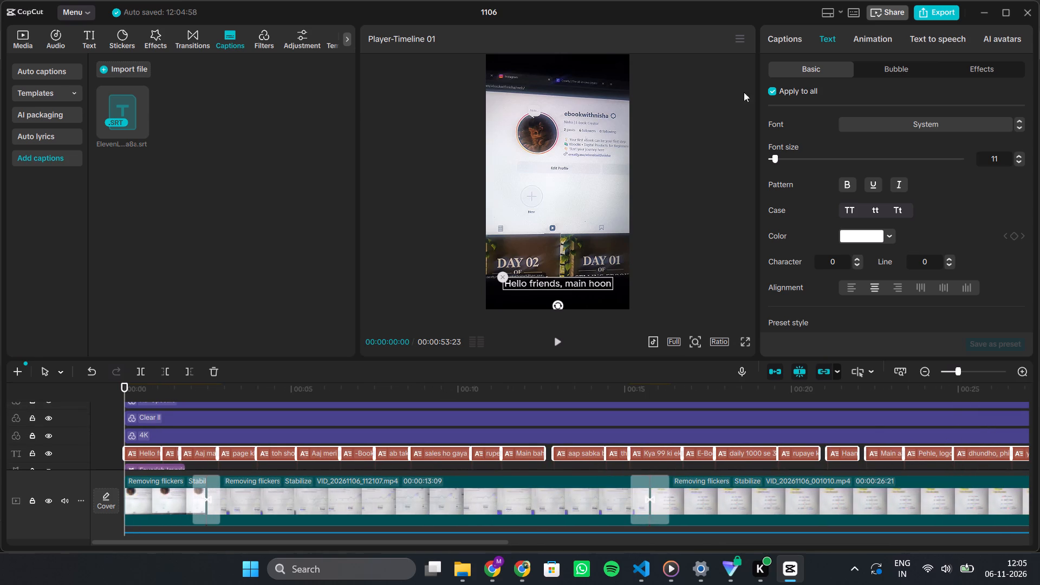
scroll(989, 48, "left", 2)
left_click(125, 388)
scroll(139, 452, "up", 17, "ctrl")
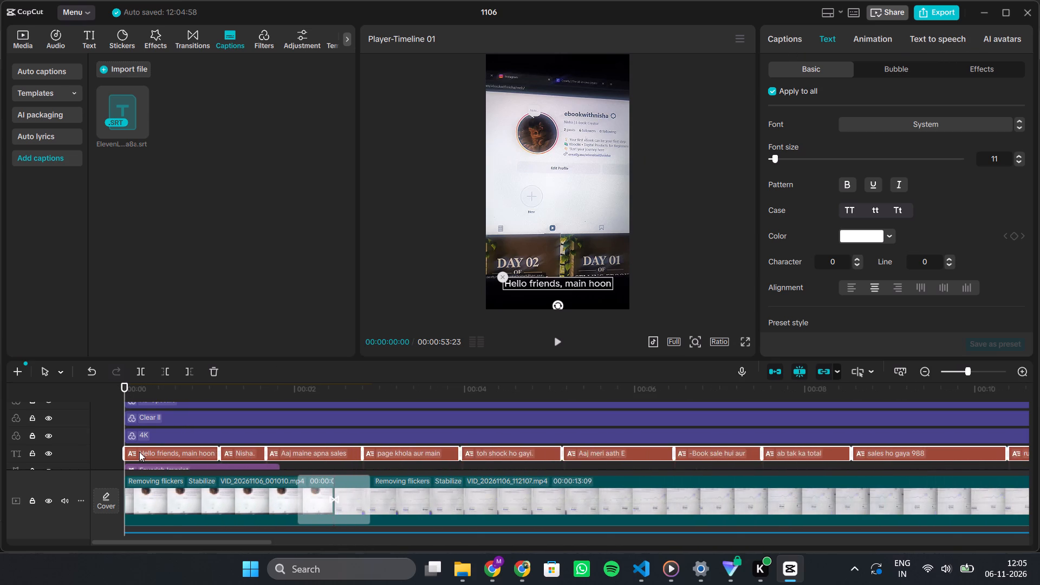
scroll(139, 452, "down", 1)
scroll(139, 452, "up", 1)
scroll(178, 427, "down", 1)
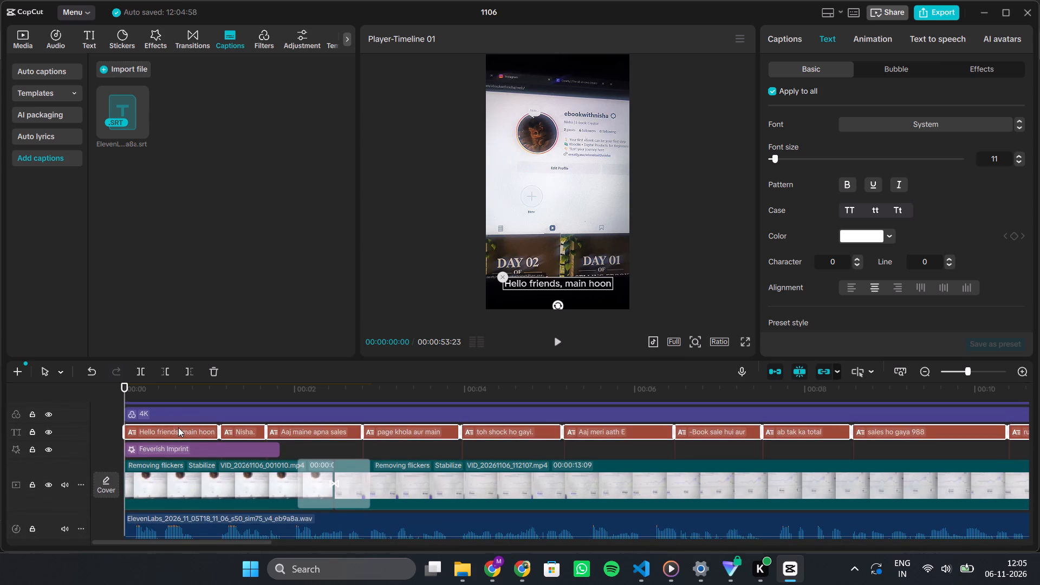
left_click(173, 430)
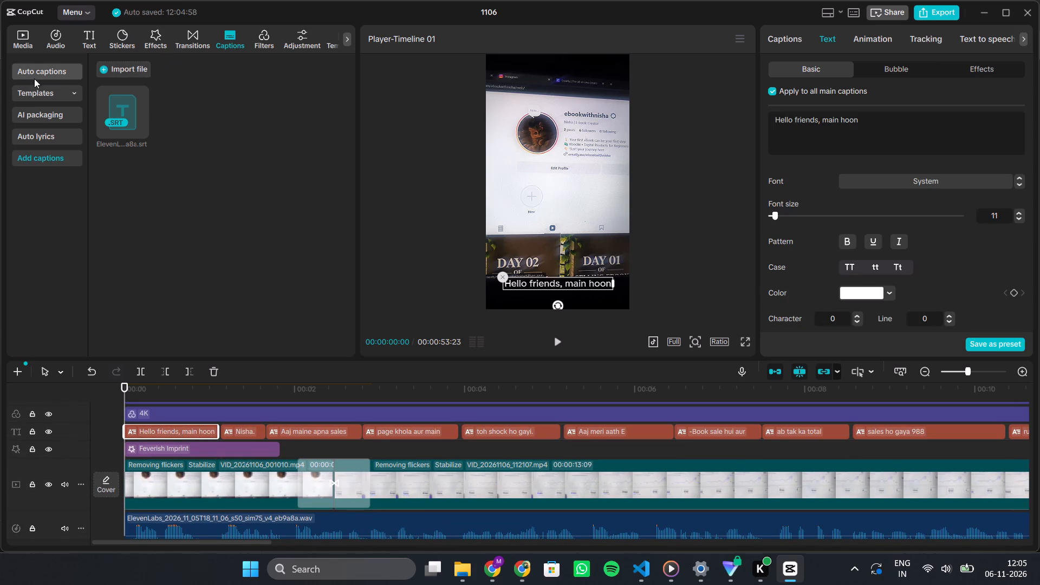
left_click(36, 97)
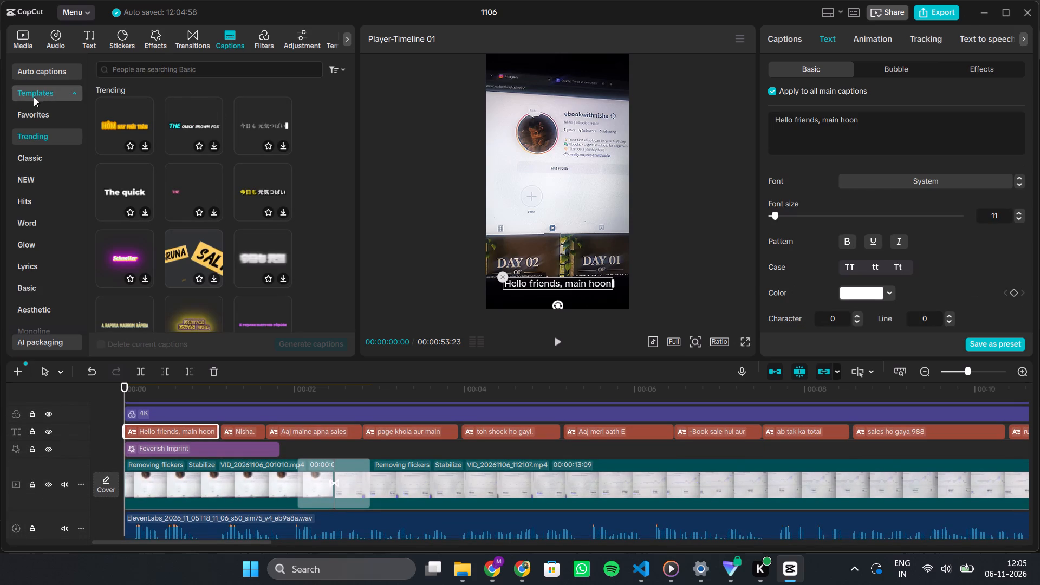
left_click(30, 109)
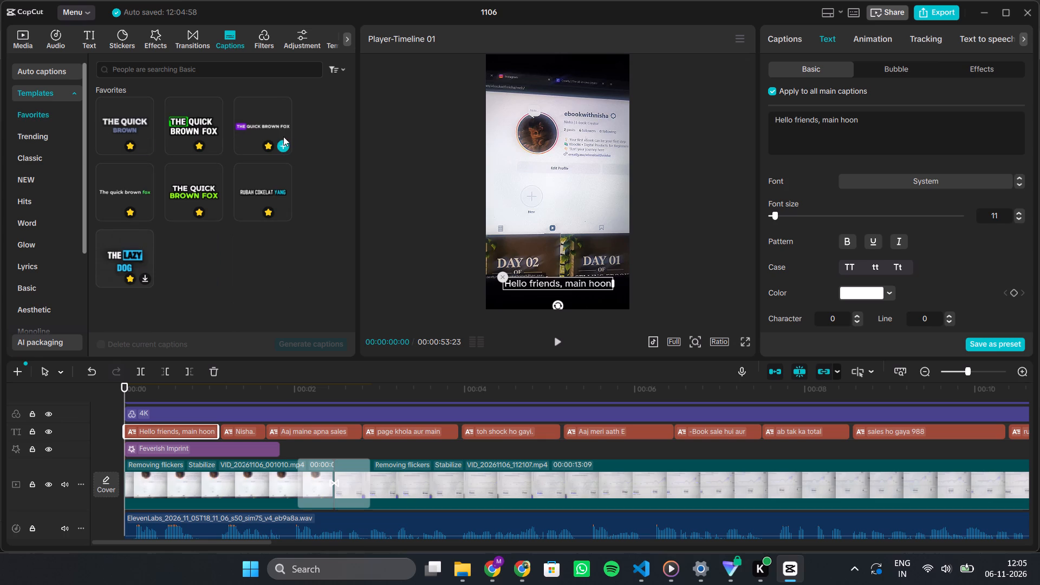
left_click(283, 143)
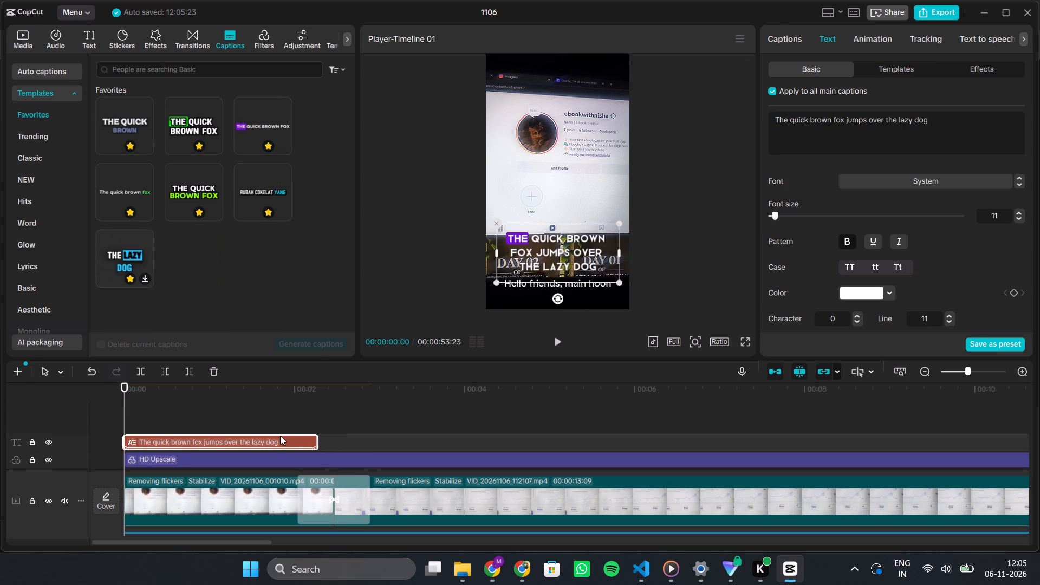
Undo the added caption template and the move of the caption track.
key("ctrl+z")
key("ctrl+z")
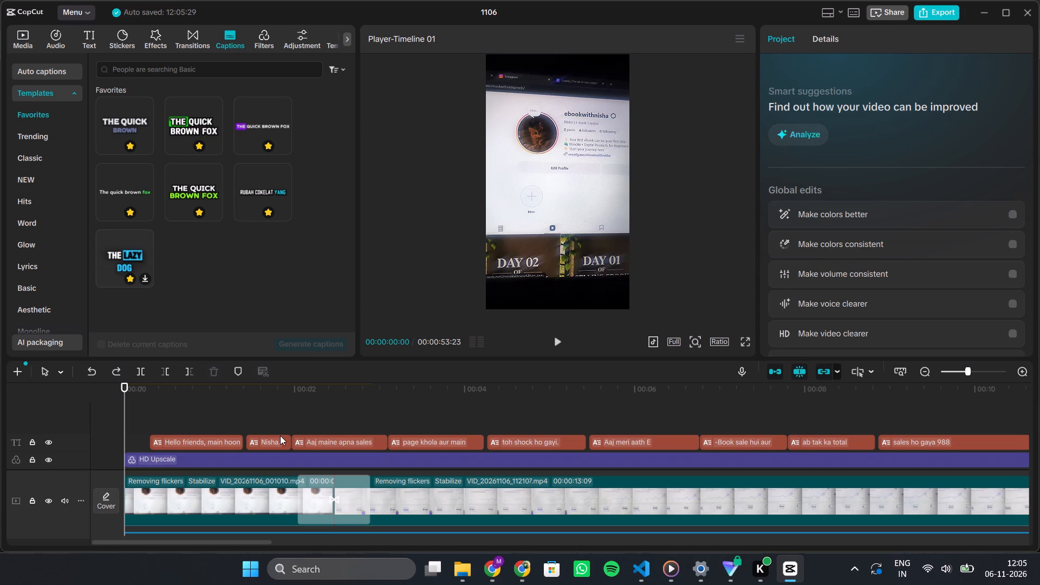
Add the purple-highlight favourite template at 00:00:00:09 and trim it to the length of the "Hello friends, main hoon" caption.
left_click_drag(122, 405, 150, 409)
left_click(167, 438)
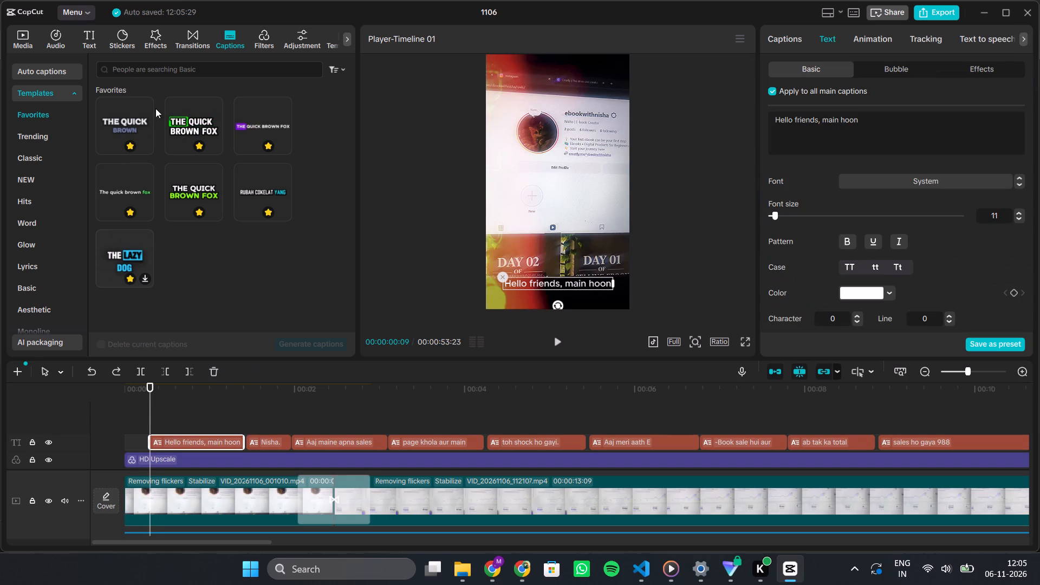
left_click(278, 146)
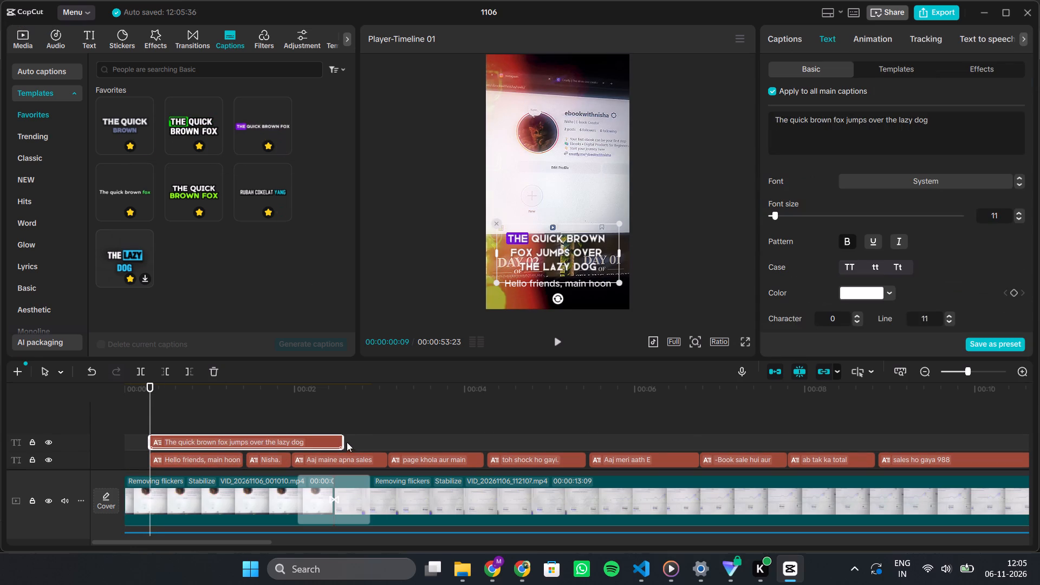
left_click_drag(344, 440, 240, 445)
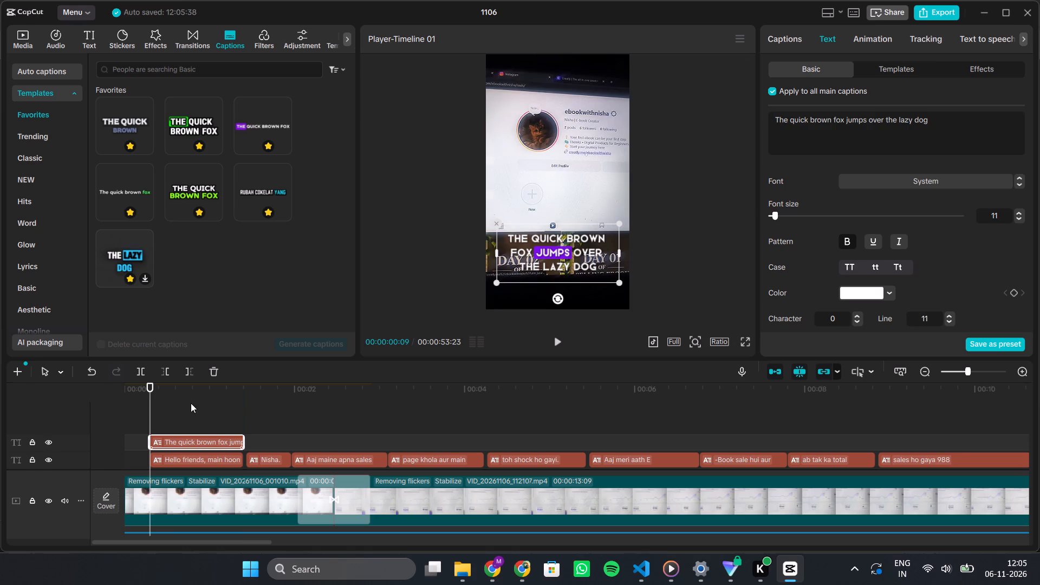
Add another purple-highlight template clip at 00:00:01:13 and trim it to the length of the second caption.
left_click_drag(149, 401, 248, 404)
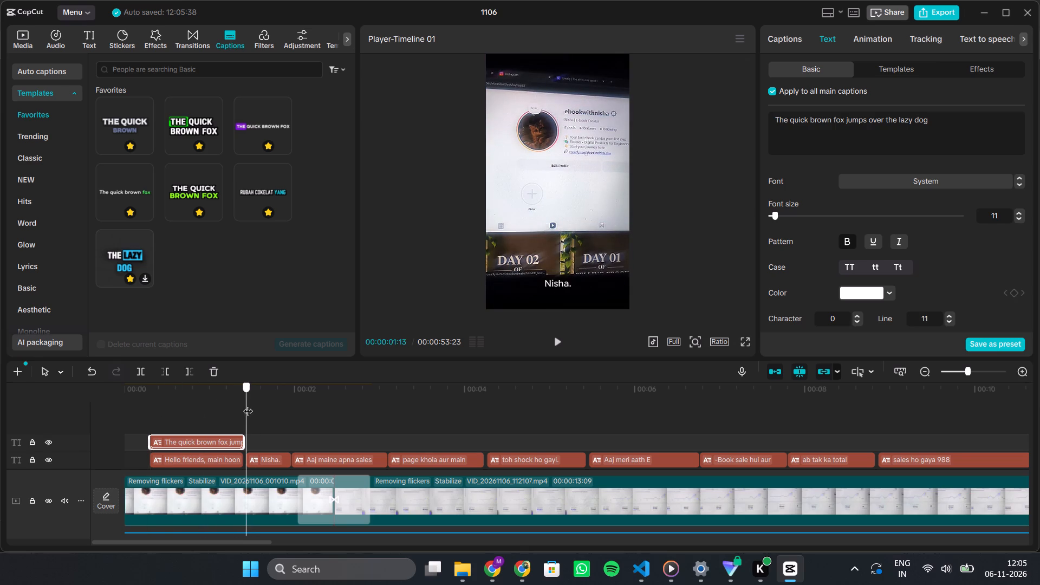
left_click_drag(248, 404, 247, 404)
left_click(244, 403)
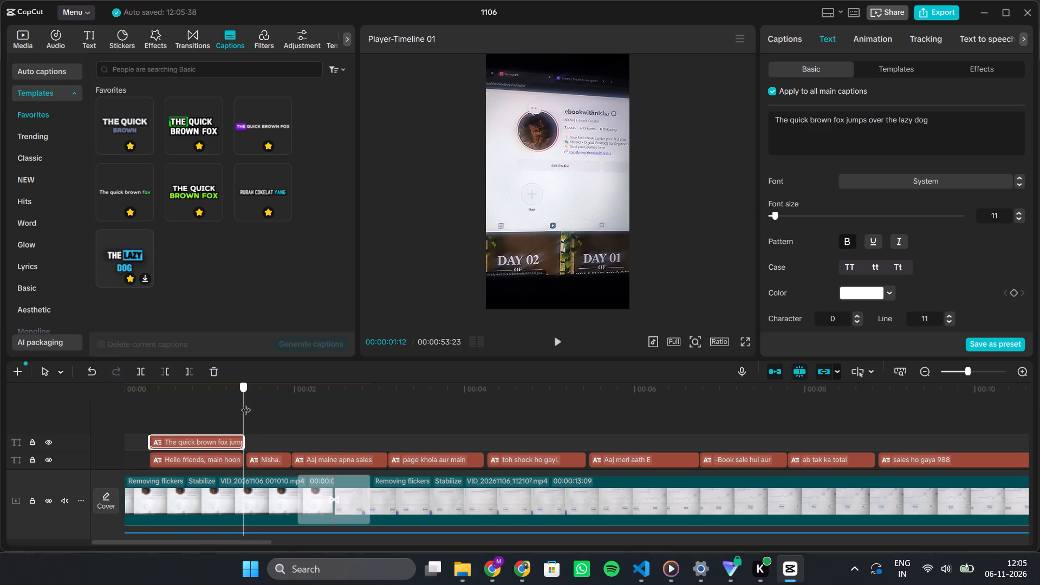
double_click(248, 402)
left_click(248, 402)
left_click(788, 37)
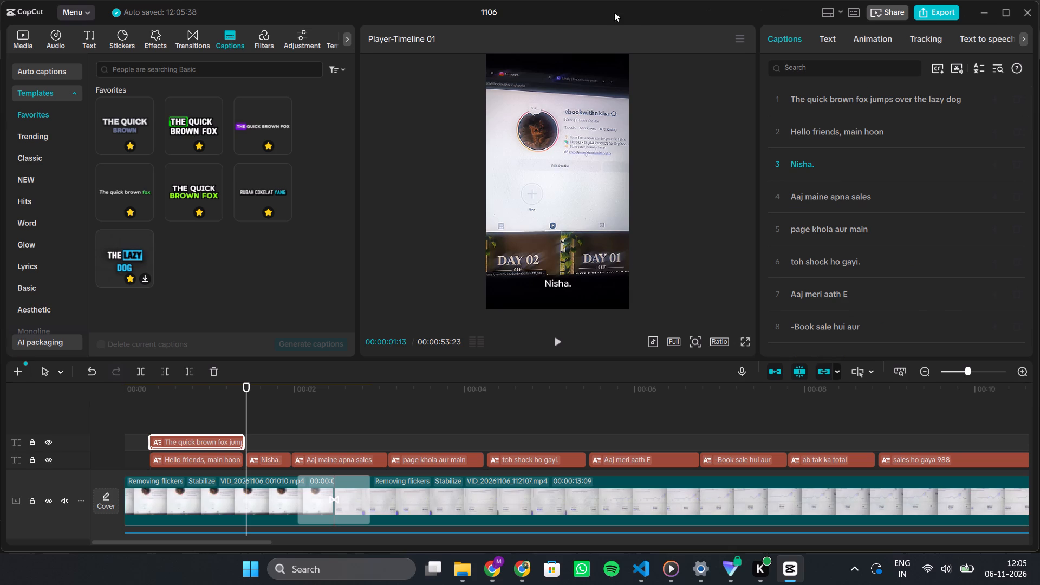
left_click(283, 147)
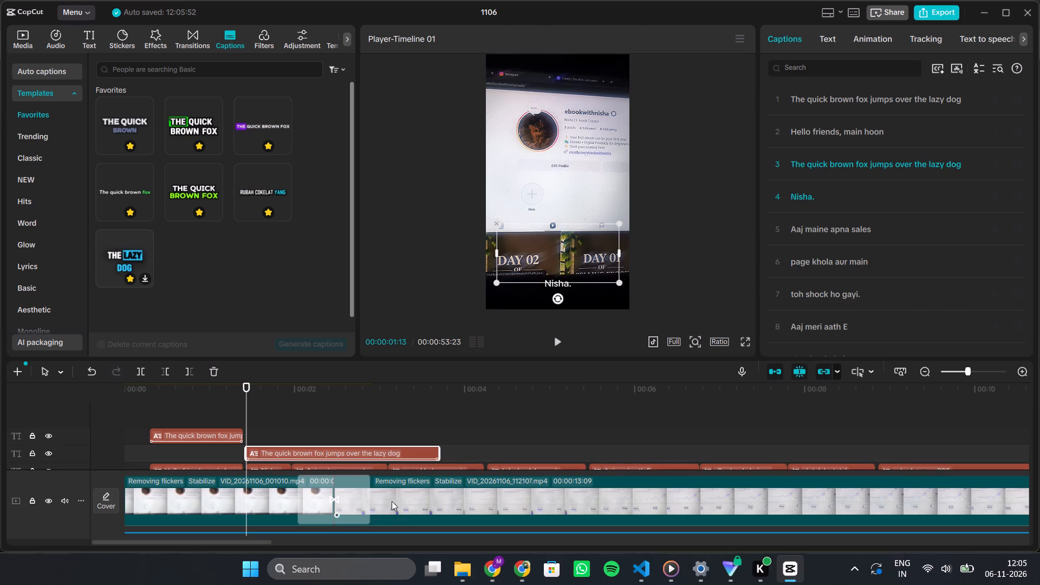
left_click_drag(439, 454, 289, 466)
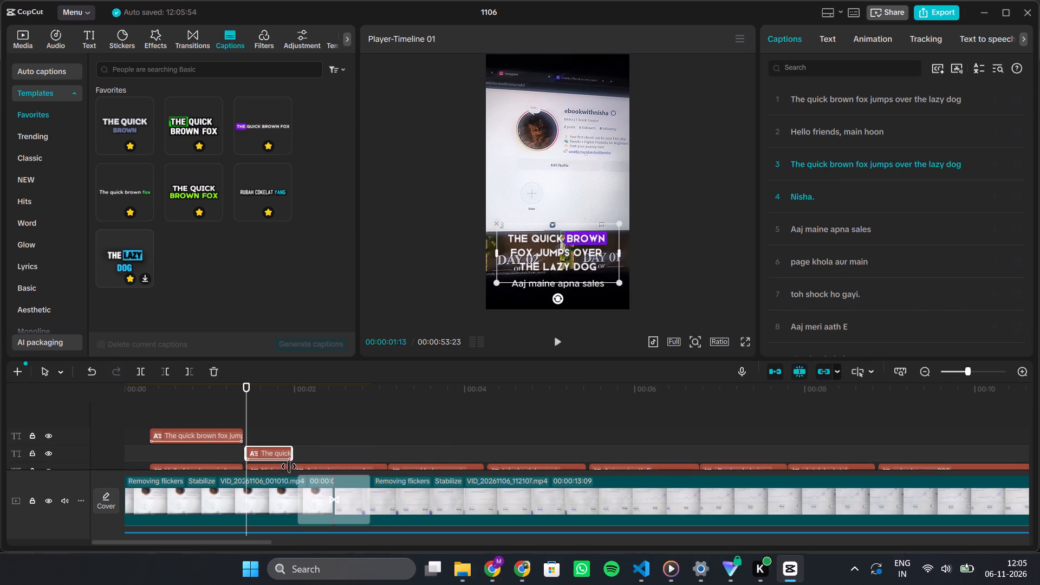
left_click(290, 448)
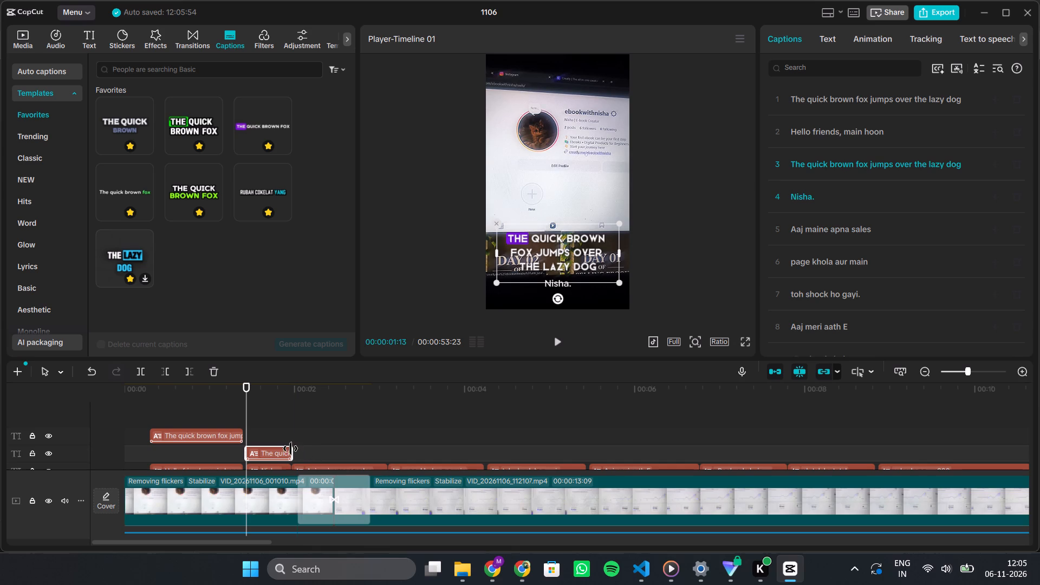
Add a purple-highlight template clip at 00:00:01:29 and split it at 00:00:03:03, where the "page khola aur main" caption starts.
left_click_drag(246, 425, 271, 429)
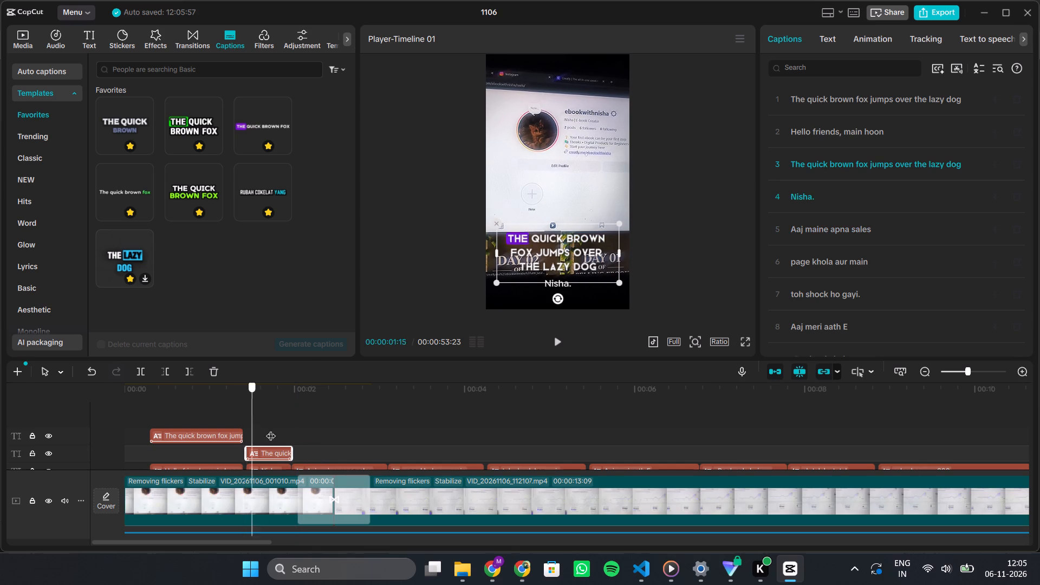
left_click_drag(271, 429, 291, 430)
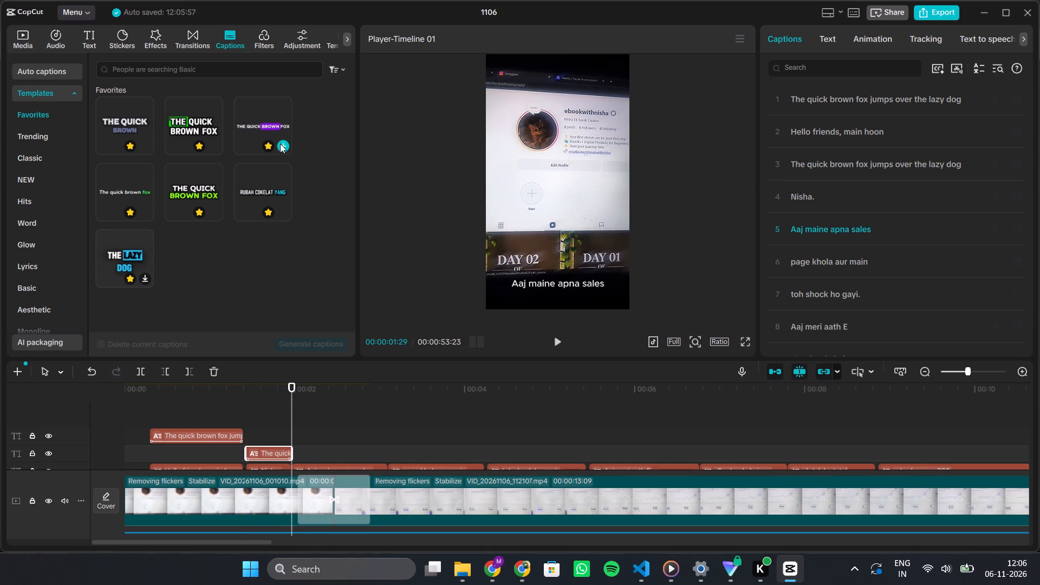
left_click(280, 144)
left_click_drag(291, 401, 375, 420)
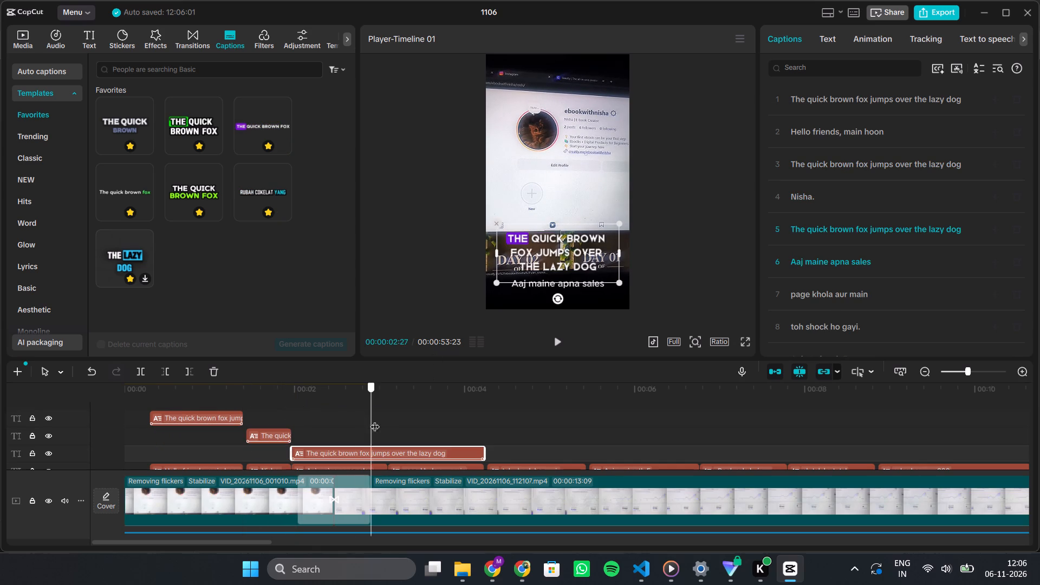
left_click_drag(375, 420, 385, 419)
key("ctrl+b")
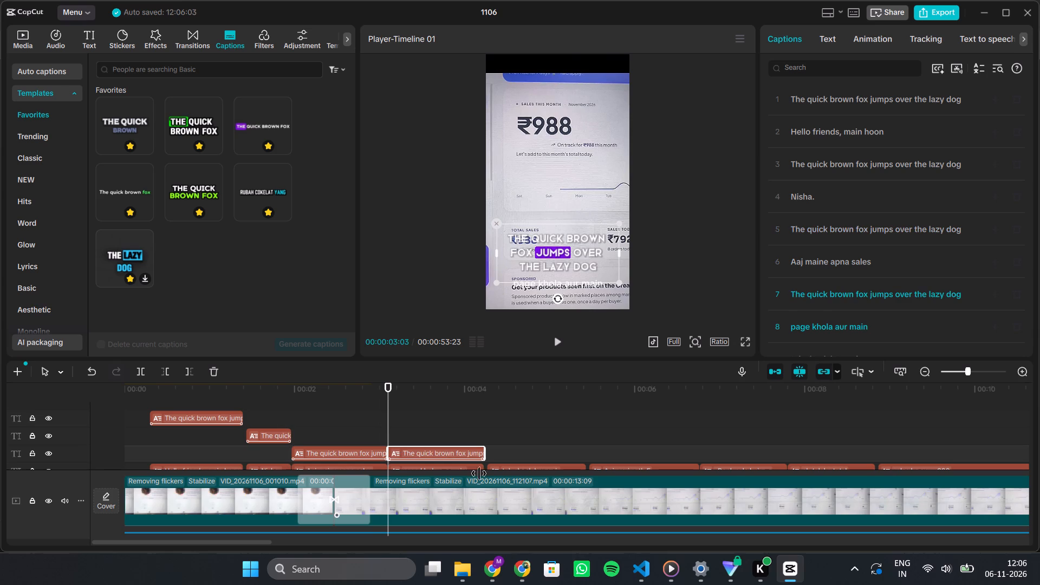
Add a purple-highlight template clip at 00:00:04:08 and split it near the end of the "toh shock ho gayi." caption.
left_click_drag(386, 419, 489, 435)
left_click(281, 141)
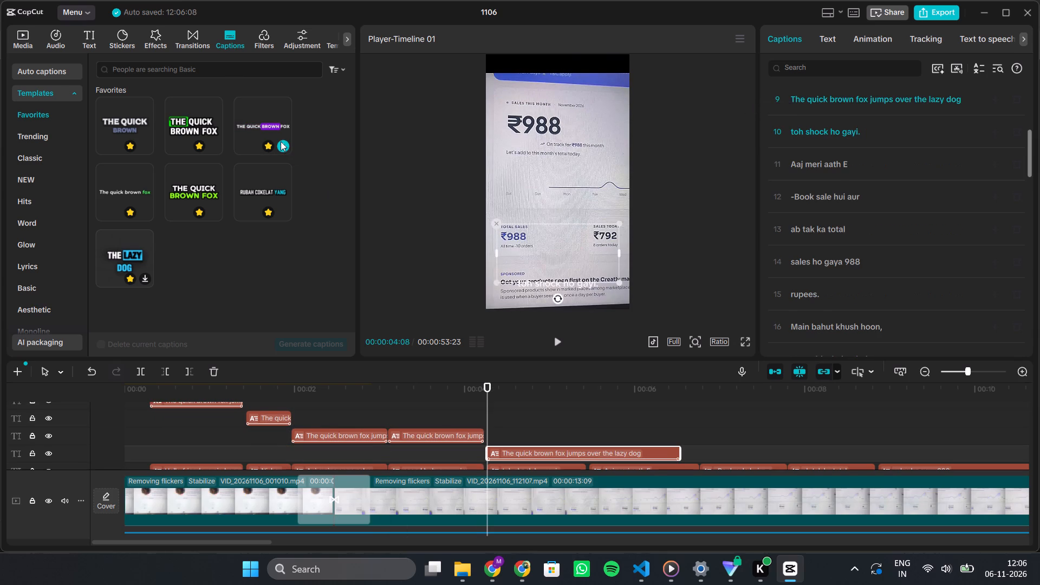
left_click_drag(489, 402, 561, 424)
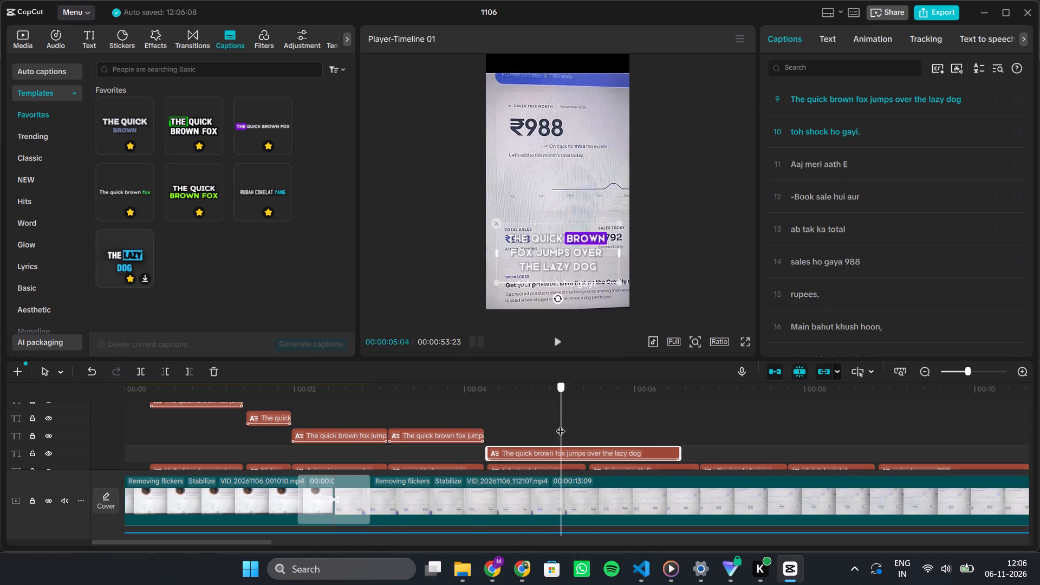
left_click_drag(561, 424, 582, 422)
key("ctrl+b")
Trim the second piece's start to 00:00:05:14 and extend its end to match the "Aaj meri aath E" caption.
left_click_drag(582, 422, 593, 424)
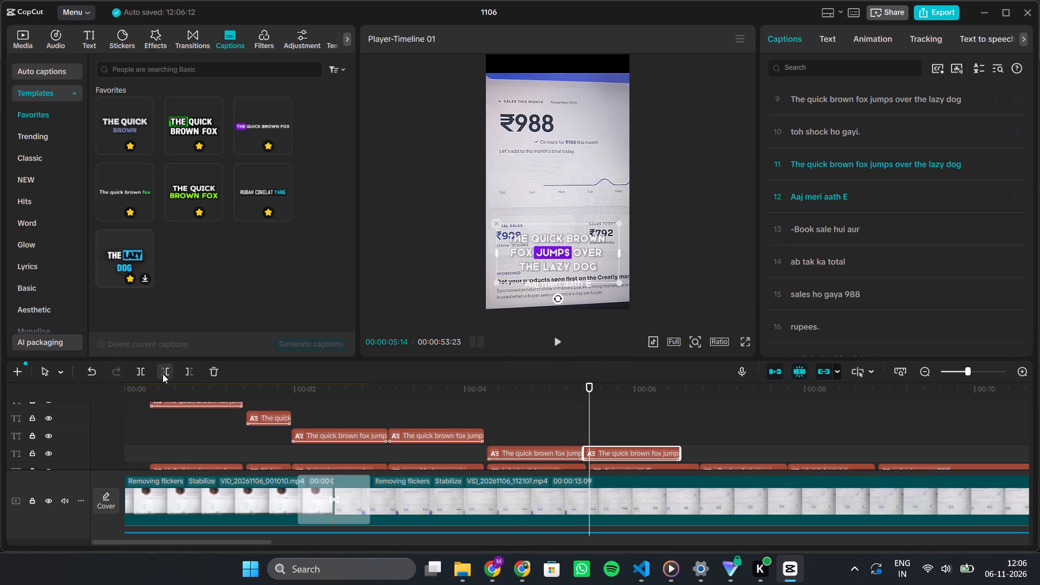
key("q")
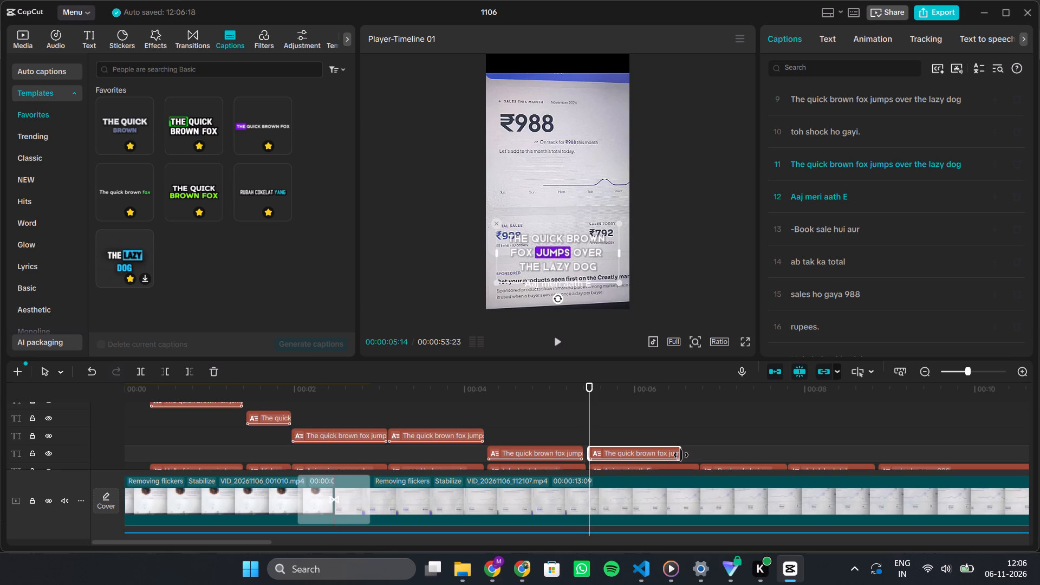
left_click_drag(679, 452, 692, 453)
left_click_drag(692, 453, 698, 454)
Add a purple-highlight template clip at 00:00:06:23 and trim it to the length of the "-Book sale hui aur" caption.
left_click_drag(589, 420, 705, 419)
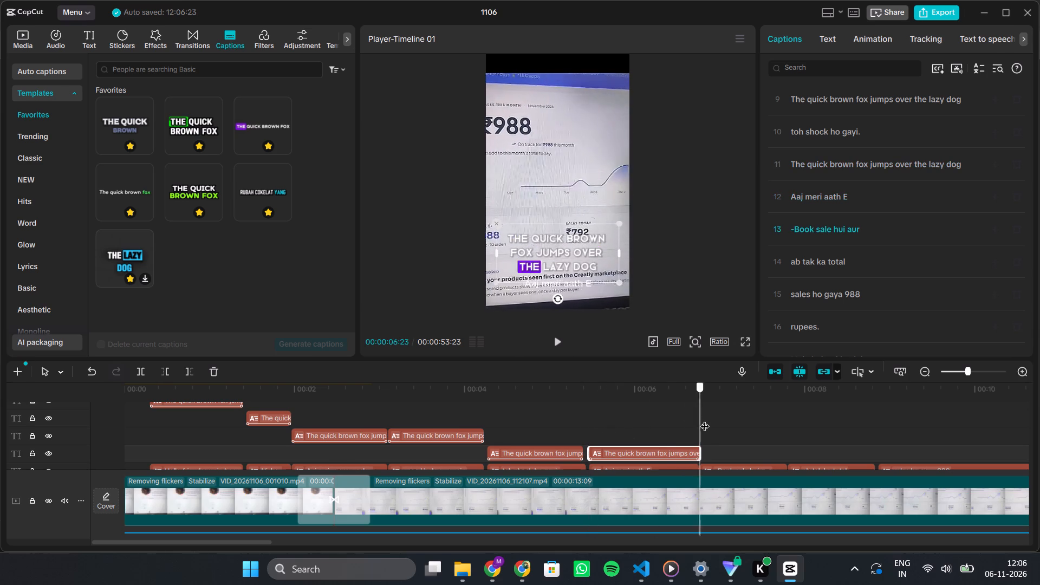
left_click_drag(705, 419, 699, 419)
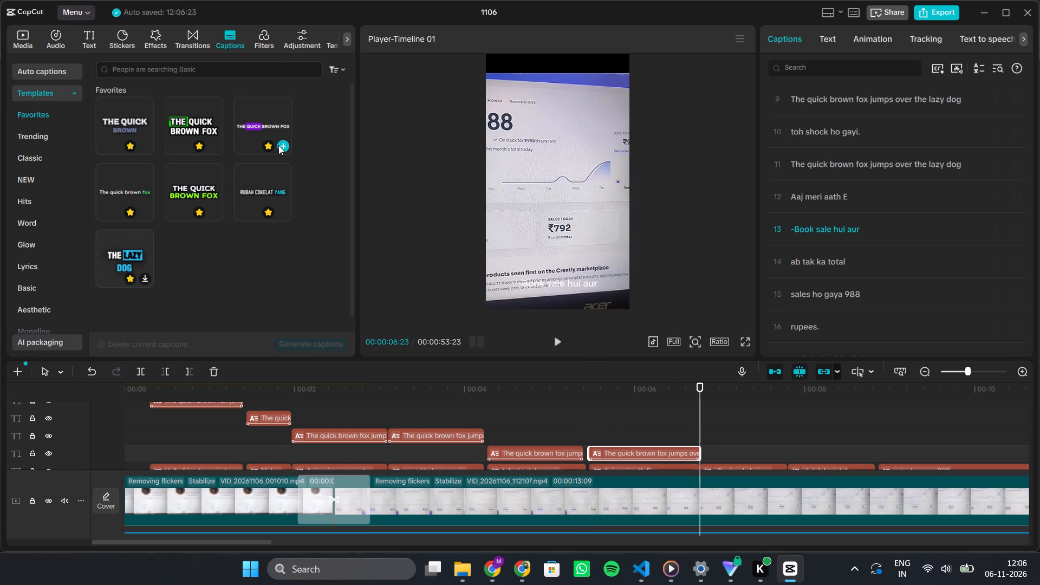
left_click(278, 145)
scroll(537, 415, "left", 2)
scroll(537, 415, "down", 1)
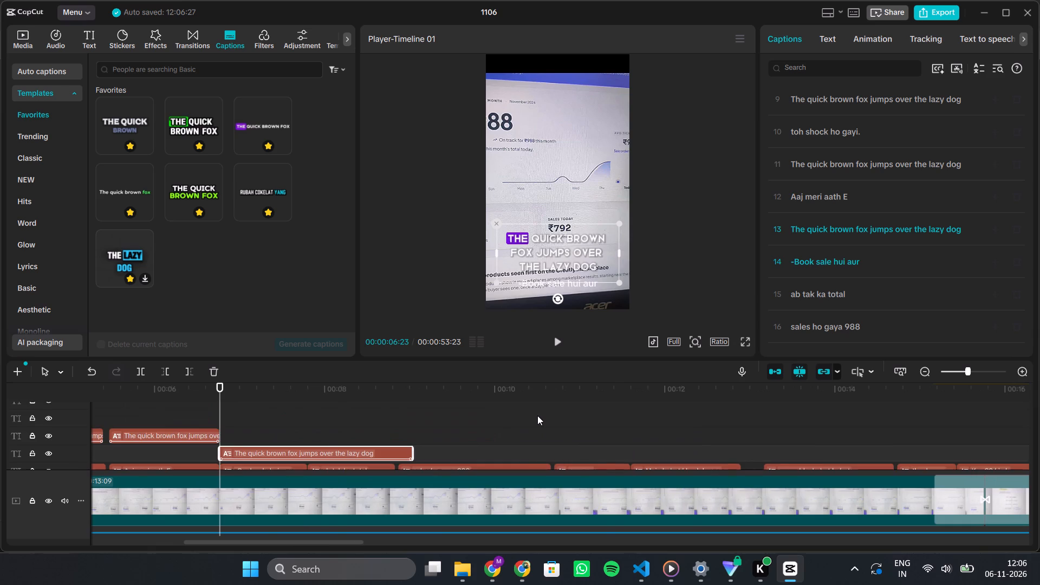
scroll(537, 415, "down", 1)
left_click_drag(413, 428, 337, 432)
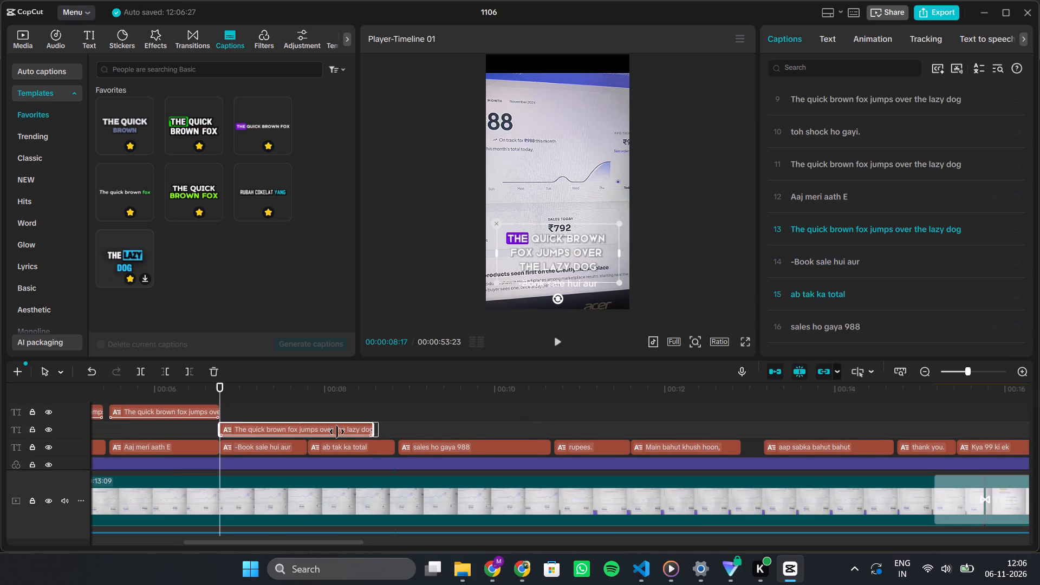
left_click_drag(337, 432, 303, 431)
Add a purple-highlight template clip at 00:00:07:24 and trim it to the length of the "ab tak ka total" caption.
left_click_drag(219, 394, 264, 404)
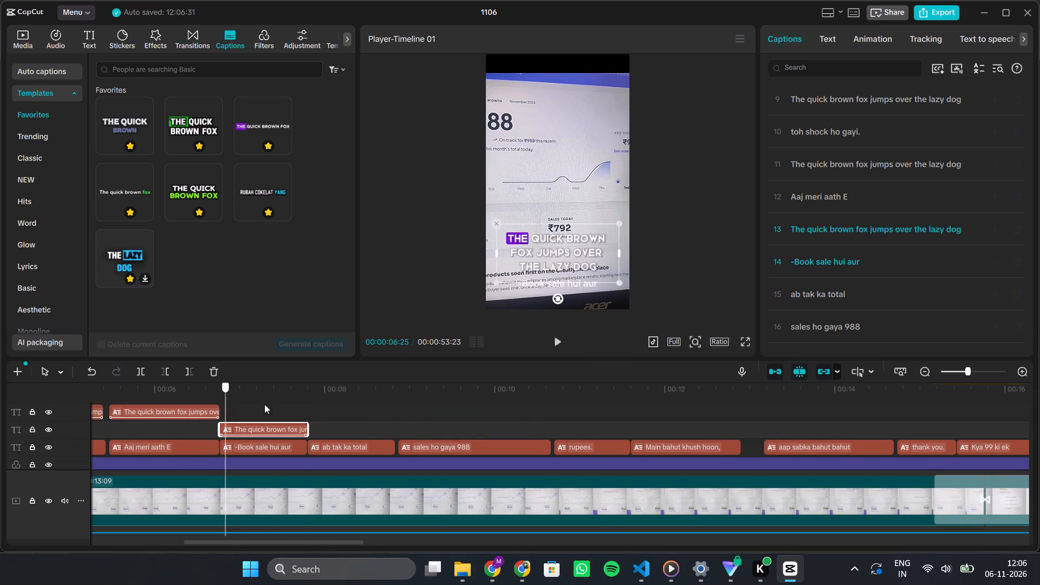
left_click_drag(264, 404, 304, 405)
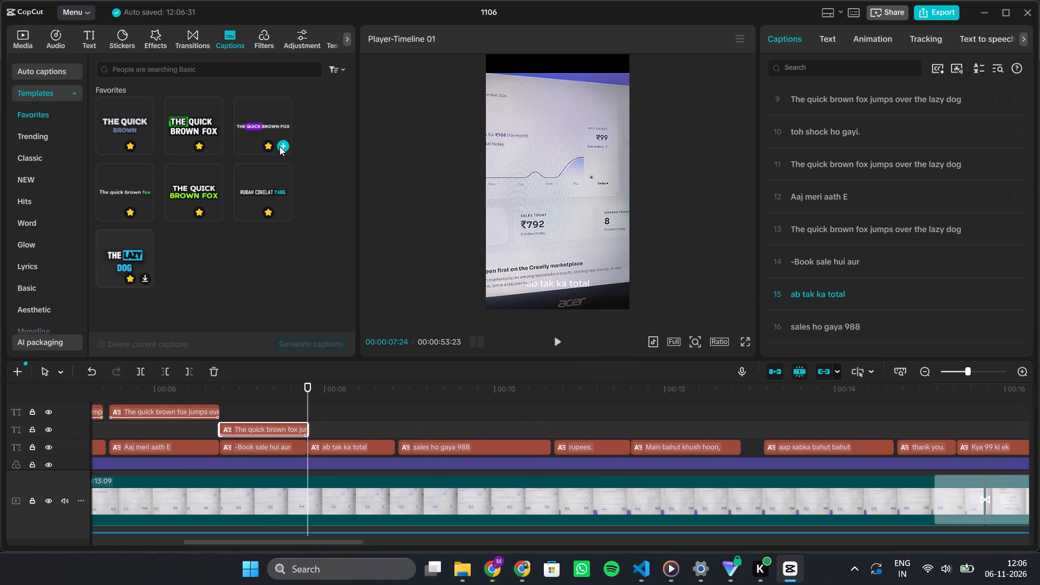
left_click(279, 146)
left_click_drag(500, 444, 438, 444)
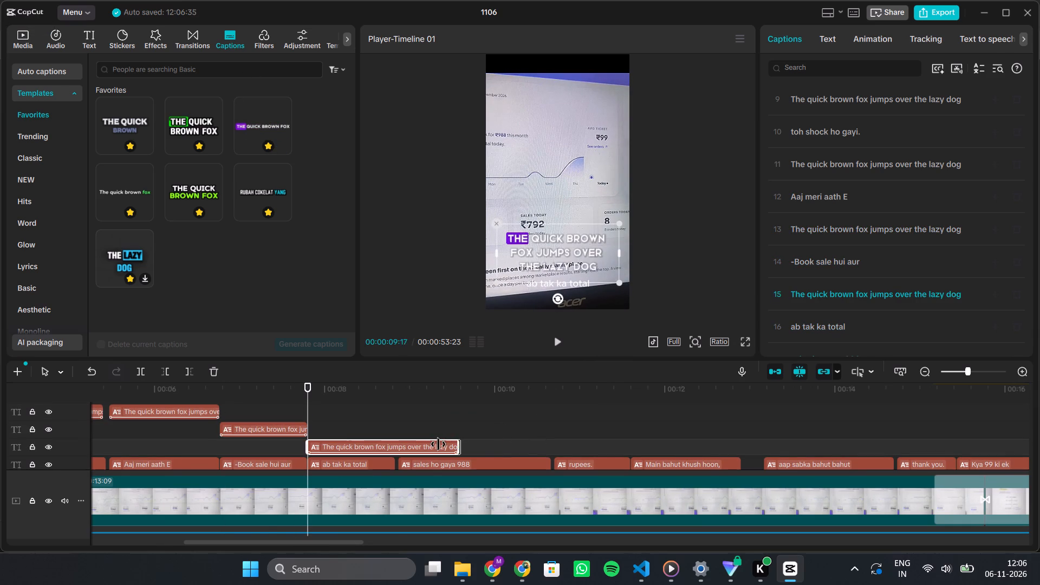
left_click_drag(438, 444, 394, 445)
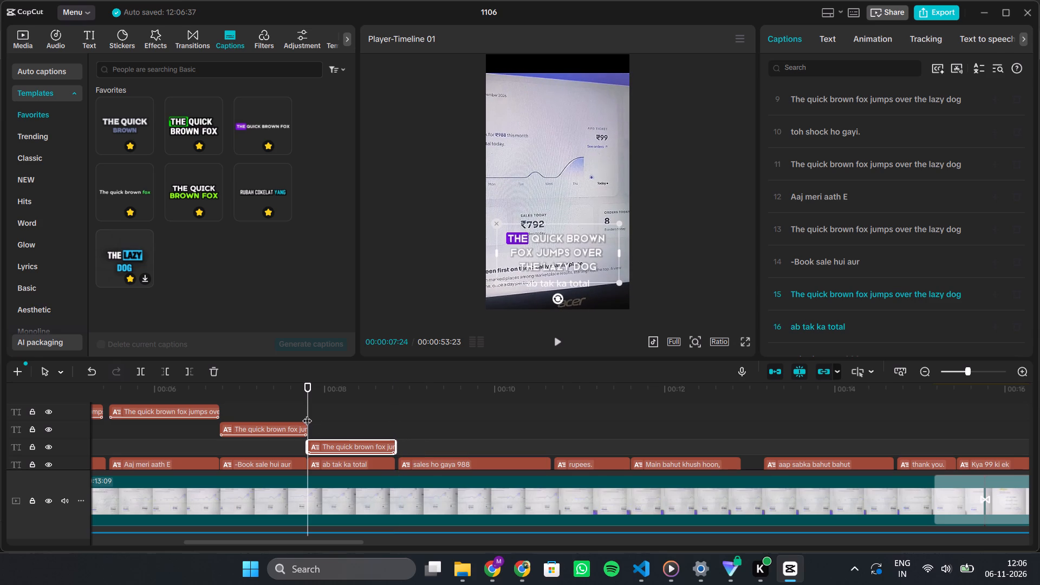
Add a purple-highlight template clip at 00:00:08:26 and trim it to the length of the "sales ho gaya 988" caption.
left_click_drag(307, 414, 400, 417)
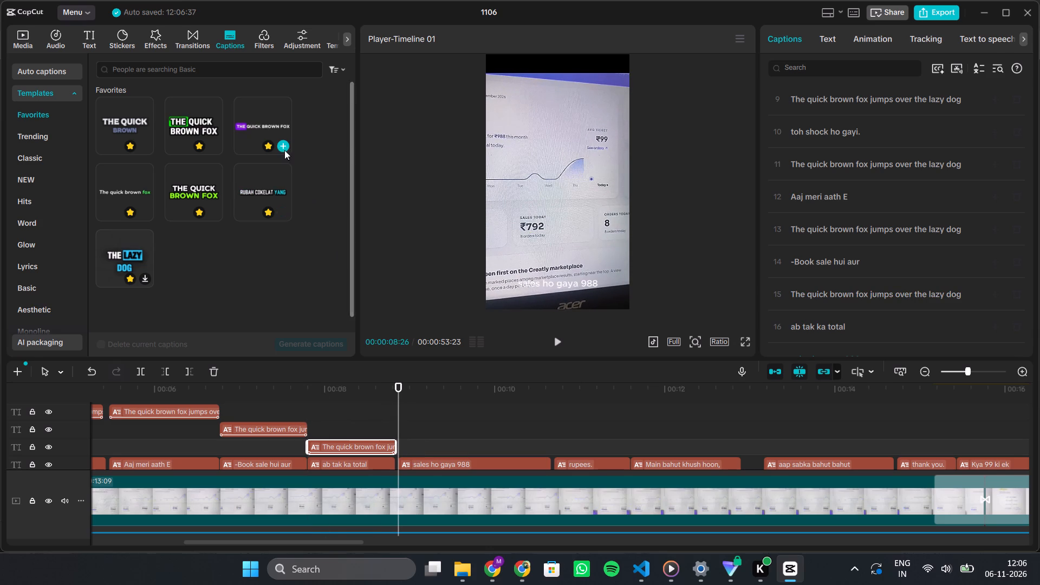
left_click(281, 146)
left_click_drag(592, 452, 548, 451)
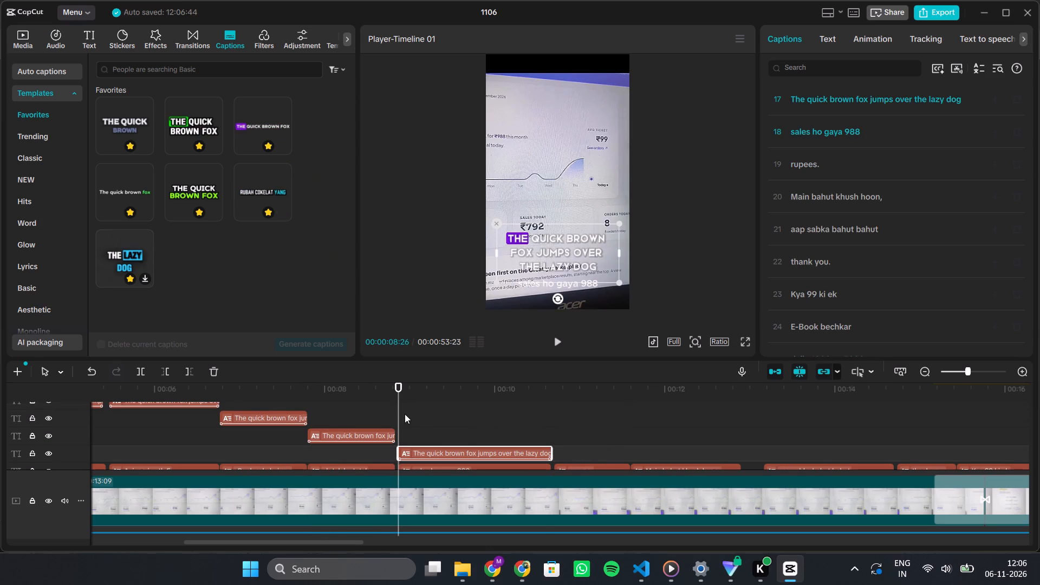
Add a purple-highlight template clip at 00:00:10:20 and trim it to the end of the "rupees." caption.
left_click_drag(398, 409, 556, 421)
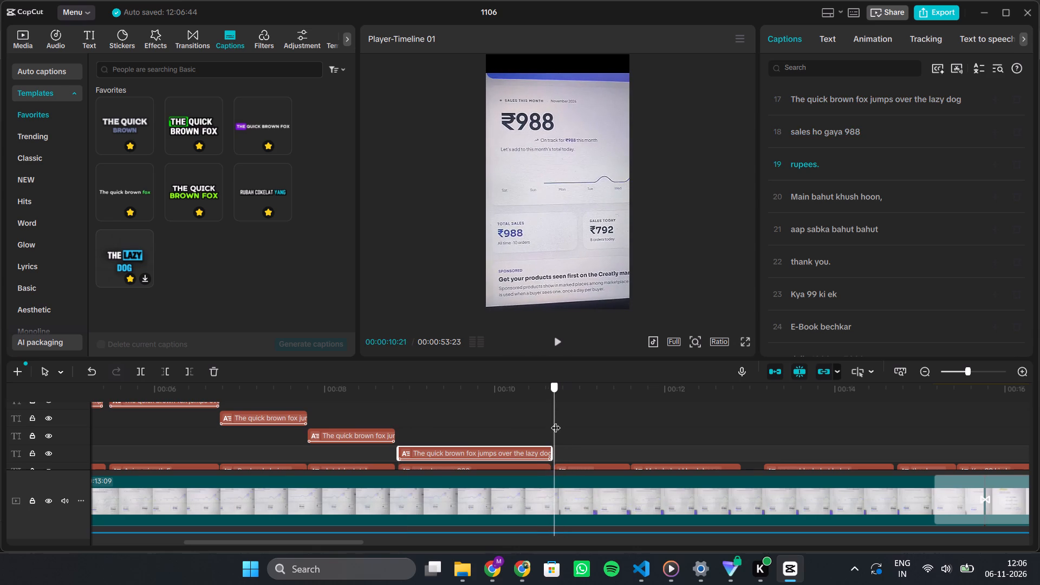
left_click_drag(556, 421, 555, 421)
left_click(280, 142)
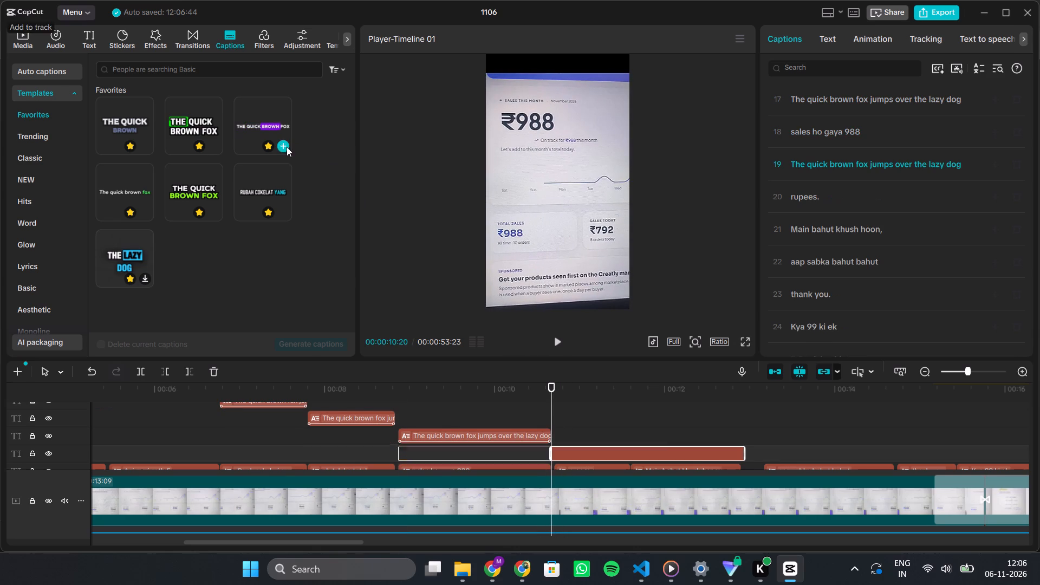
left_click_drag(747, 448, 625, 458)
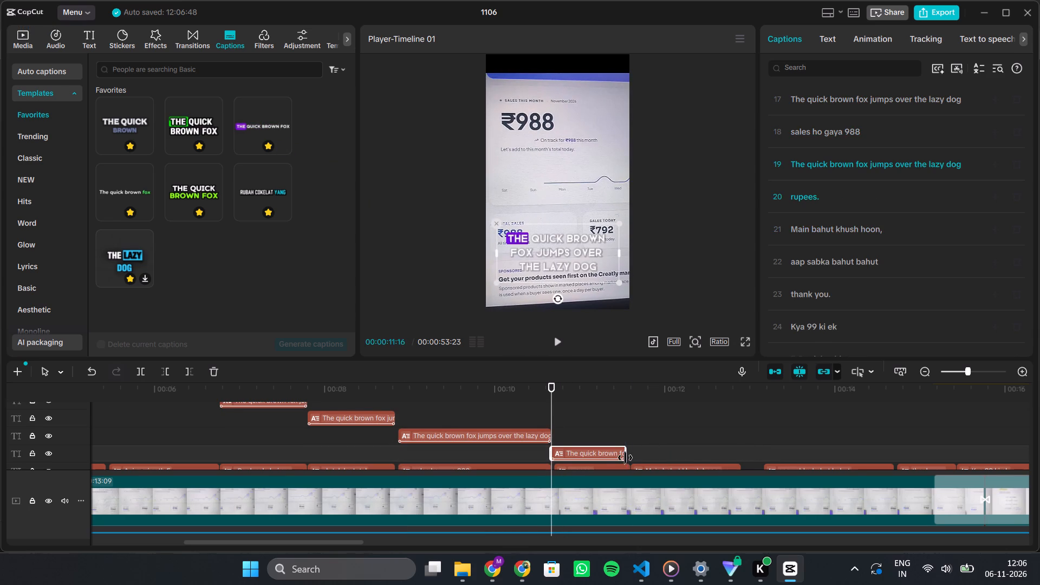
left_click_drag(625, 458, 630, 459)
Add a purple-highlight template clip at 00:00:11:18 and trim it to the length of the "Main bahut khush hoon," caption.
left_click_drag(551, 412, 654, 420)
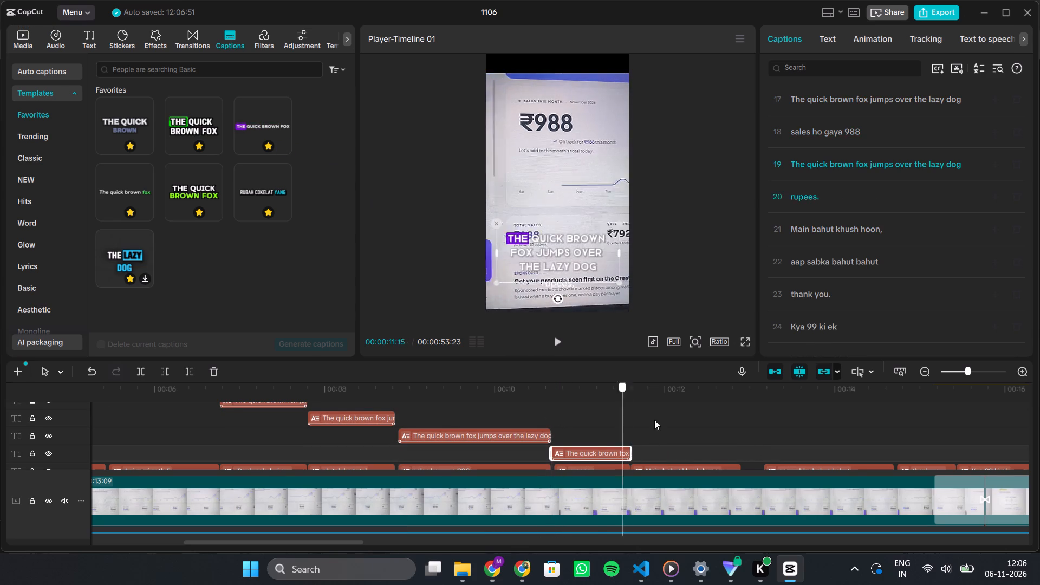
left_click_drag(654, 420, 633, 420)
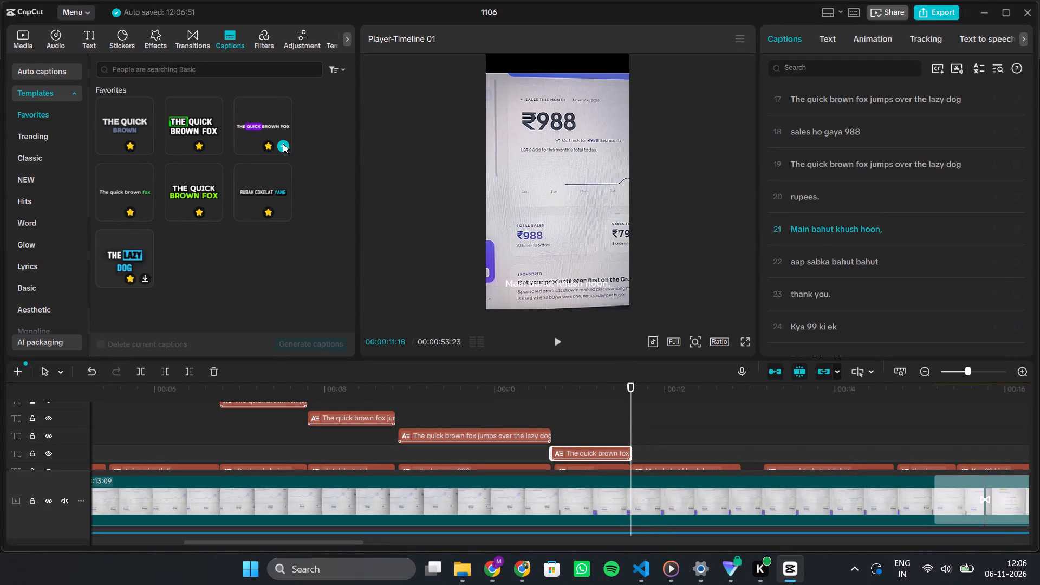
left_click(283, 144)
left_click_drag(826, 451, 768, 455)
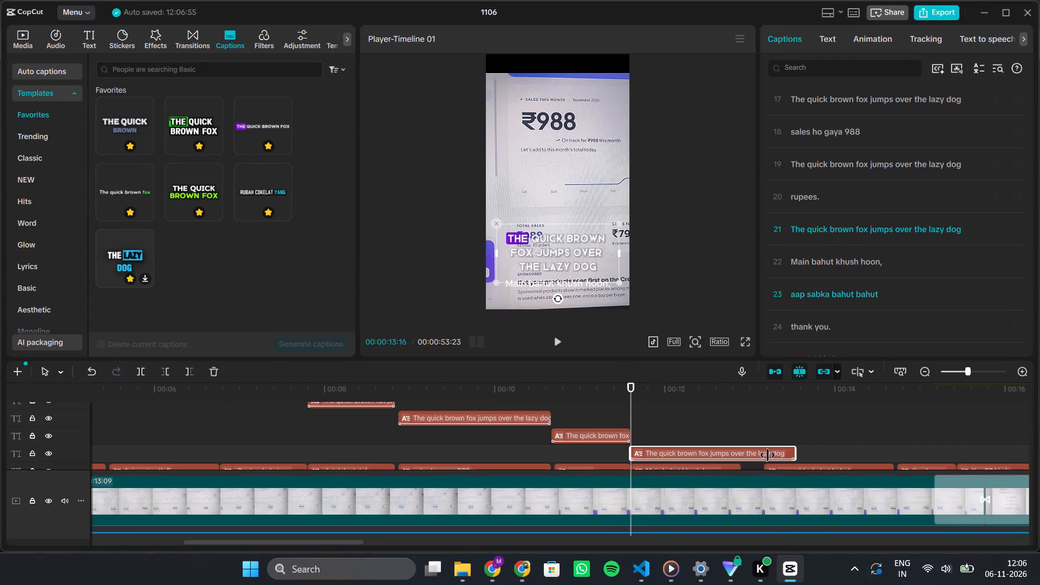
left_click_drag(768, 455, 740, 457)
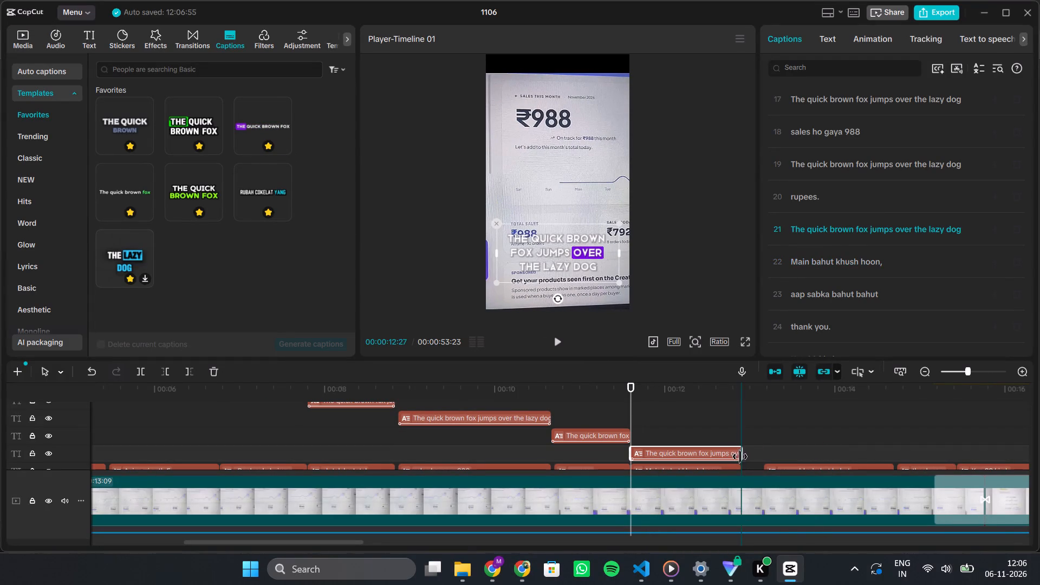
left_click_drag(740, 457, 739, 456)
Move the text "Hello friends, main hoon" from its plain caption into the first template clip, and delete the emptied caption.
scroll(827, 141, "up", 10)
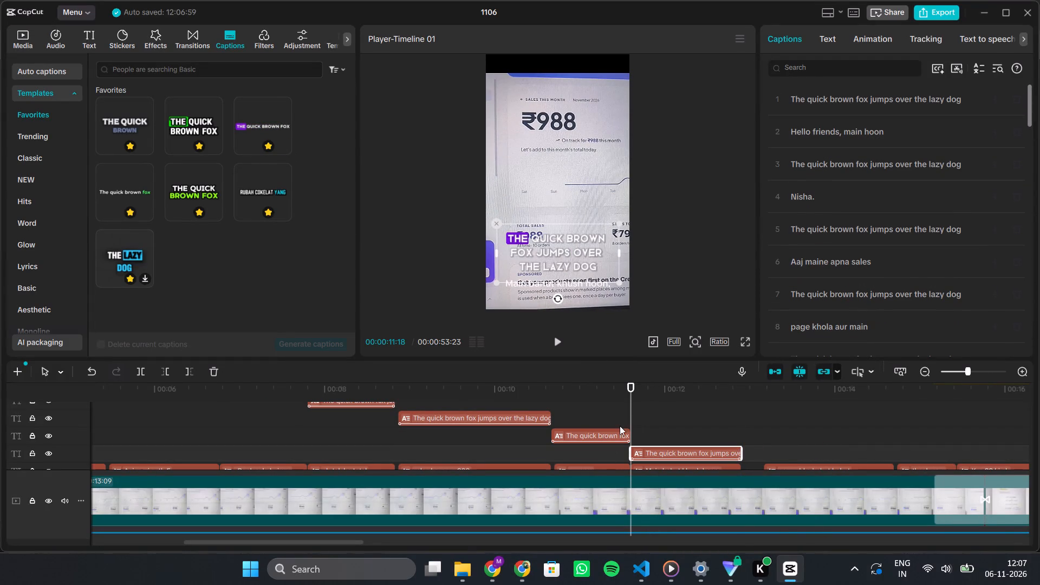
left_click_drag(627, 409, 82, 412)
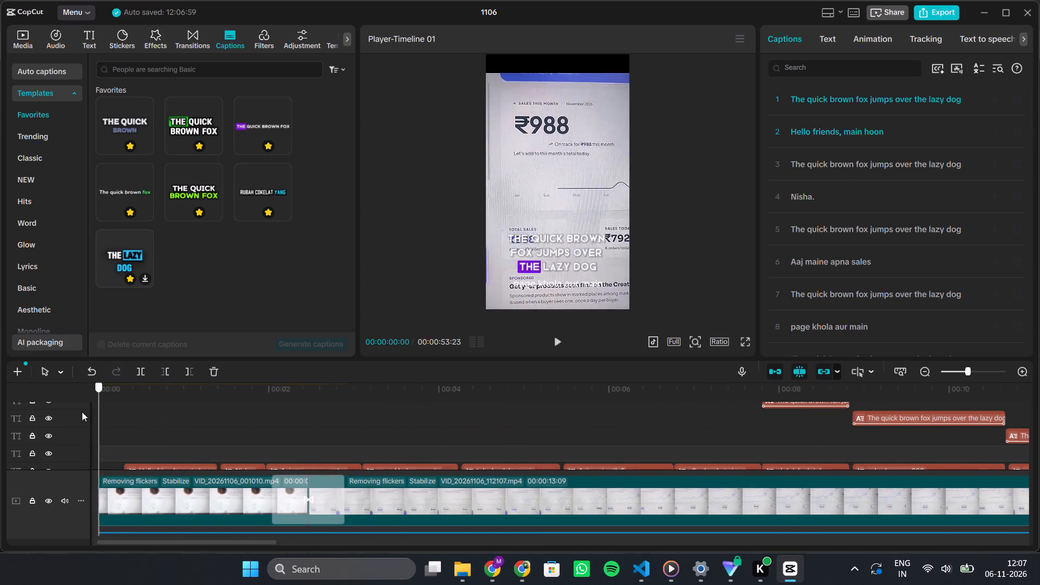
left_click_drag(82, 412, 217, 408)
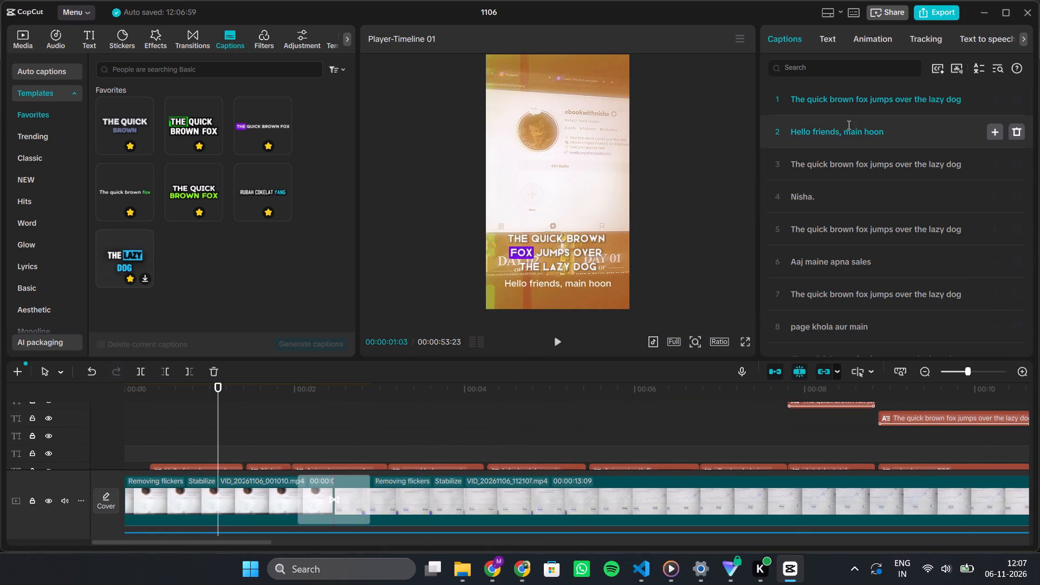
left_click(848, 132)
key("ctrl+a")
key("ctrl+x")
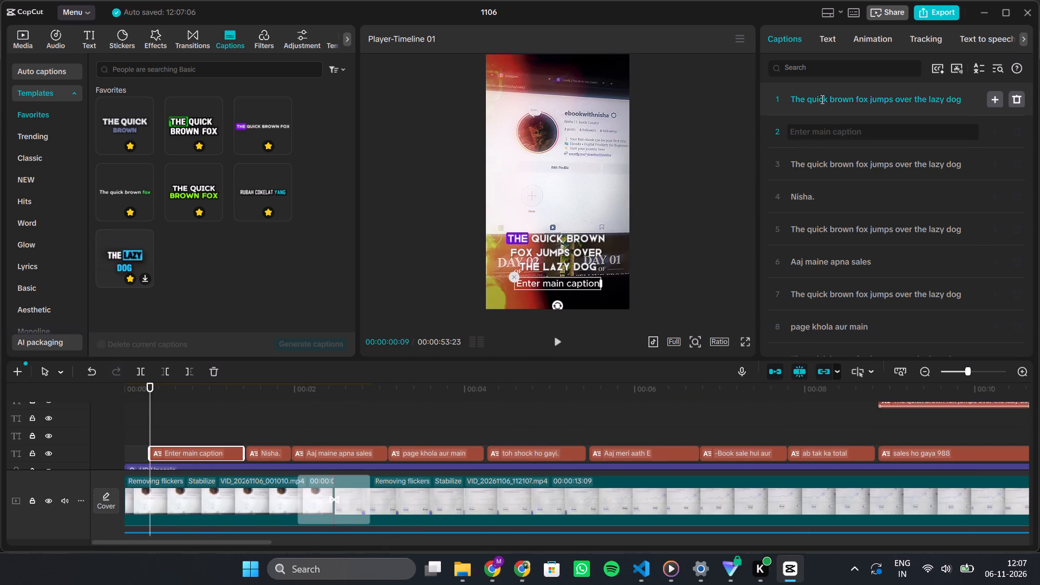
left_click(820, 97)
key("ctrl+a")
key("ctrl+v")
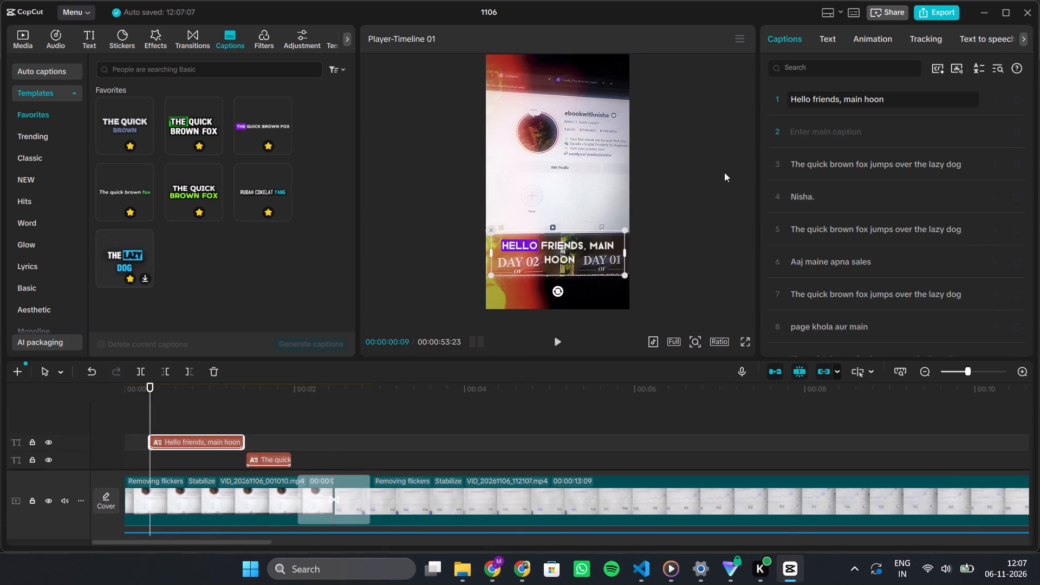
left_click(1018, 132)
Move the text "Nisha." from its plain caption into the second template clip, replacing the placeholder sentence.
left_click(806, 163)
key("ctrl+a")
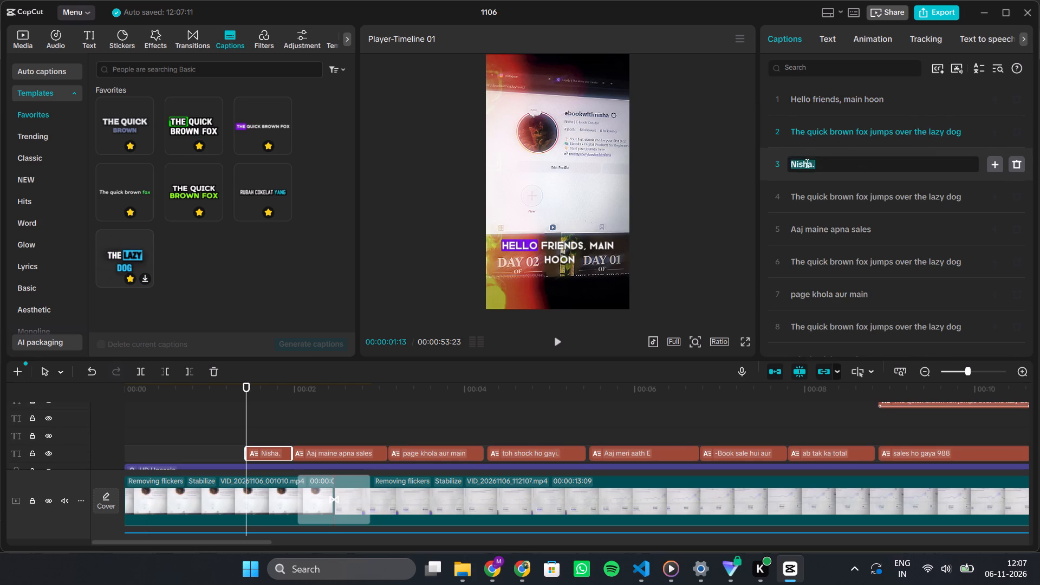
key("ctrl+x")
left_click(808, 129)
key("ctrl+a")
key("ctrl+v")
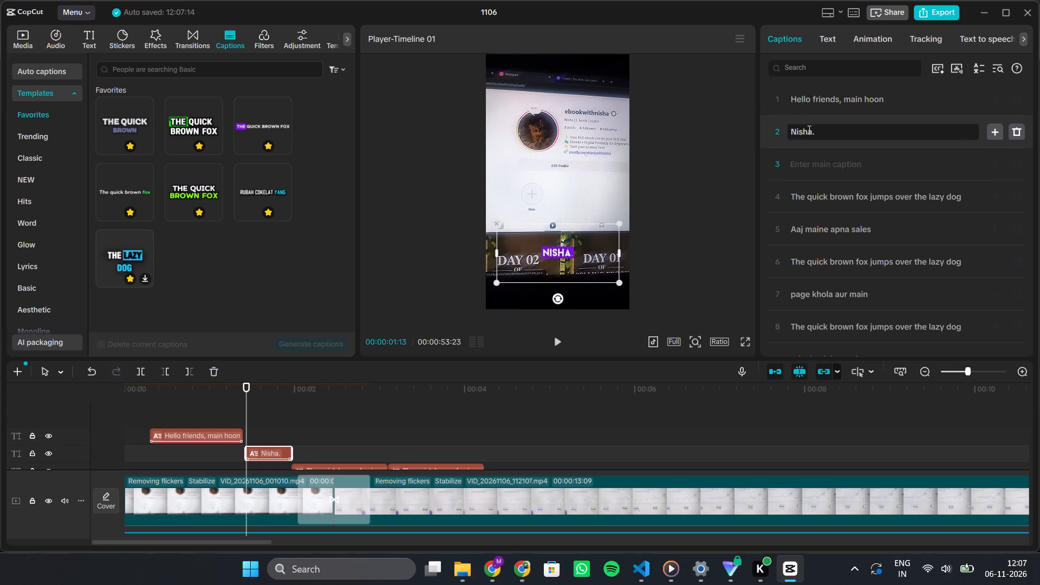
Move the words "main hoon" from the "Hello friends," template clip to the start of the next one, making it "main hoon Nisha.".
left_click_drag(894, 99, 842, 100)
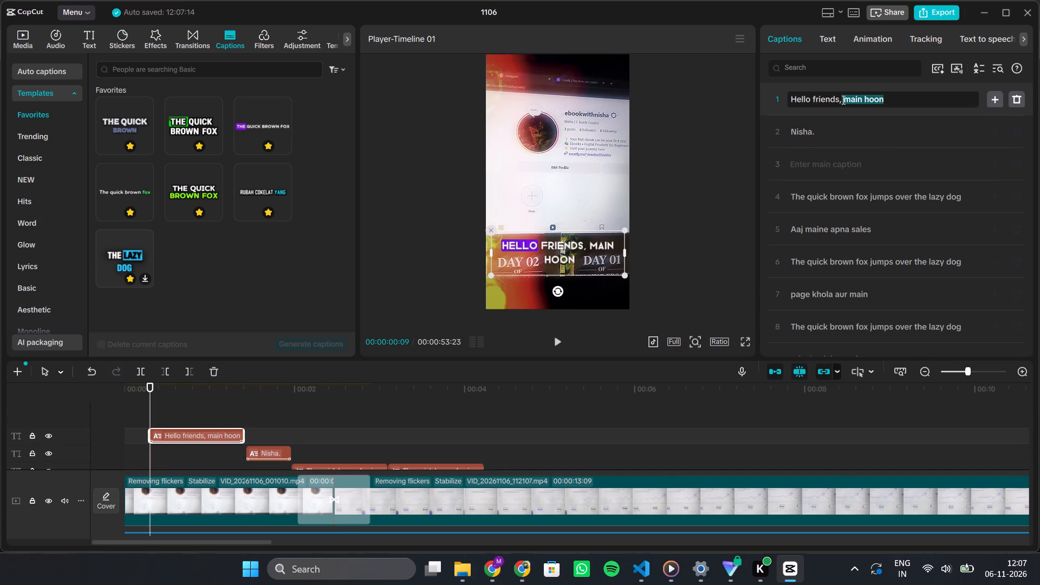
left_click_drag(842, 100, 844, 99)
left_click_drag(844, 99, 843, 100)
key("ctrl+x")
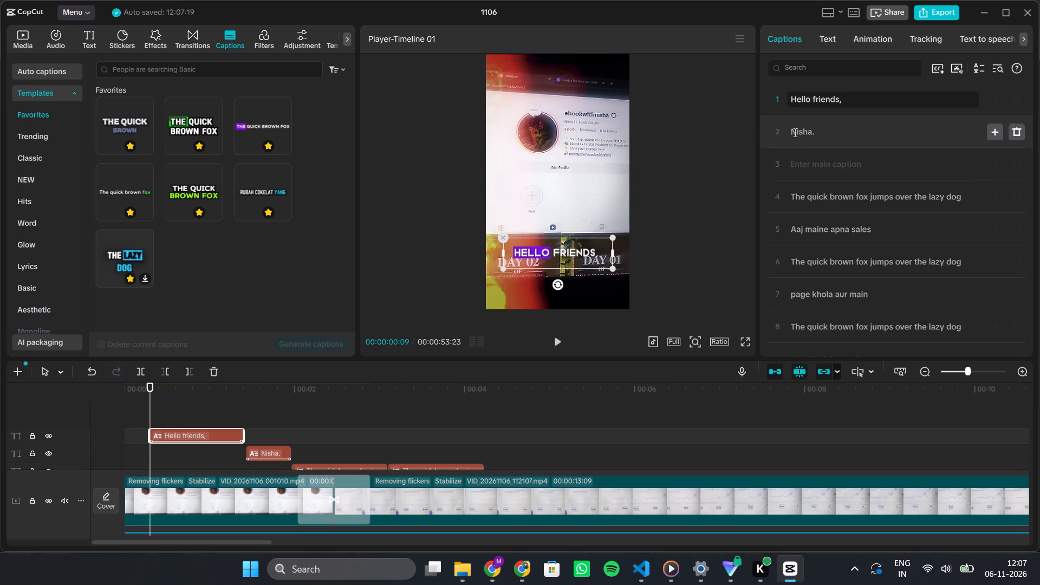
left_click(791, 132)
key("ctrl+v")
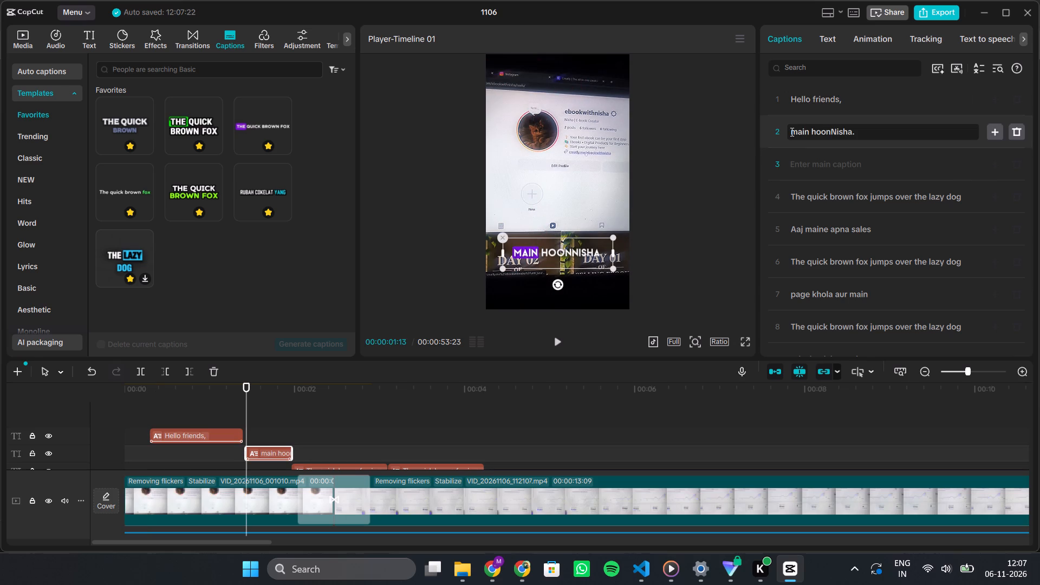
key("space")
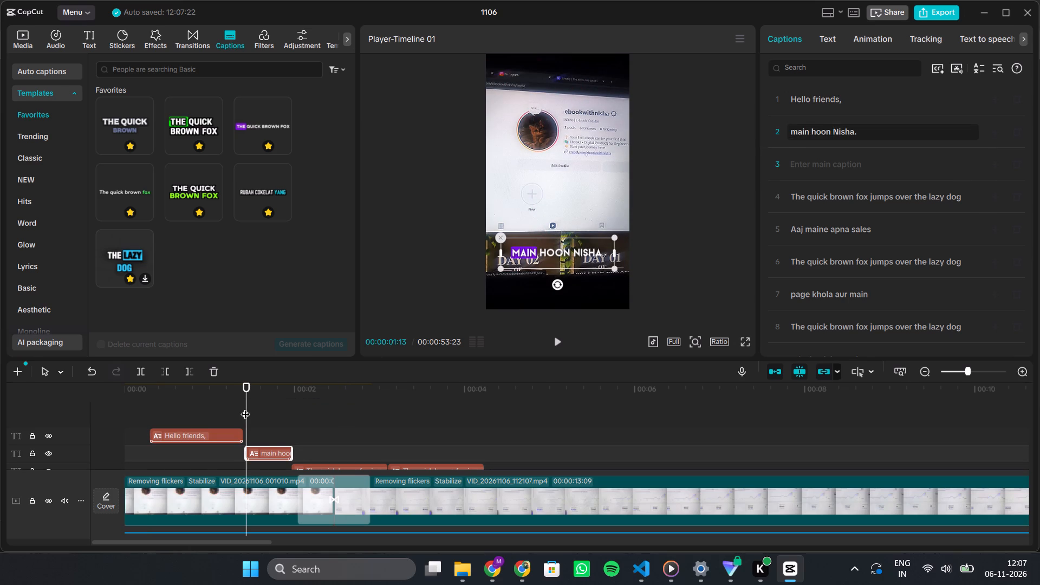
left_click_drag(245, 407, 275, 417)
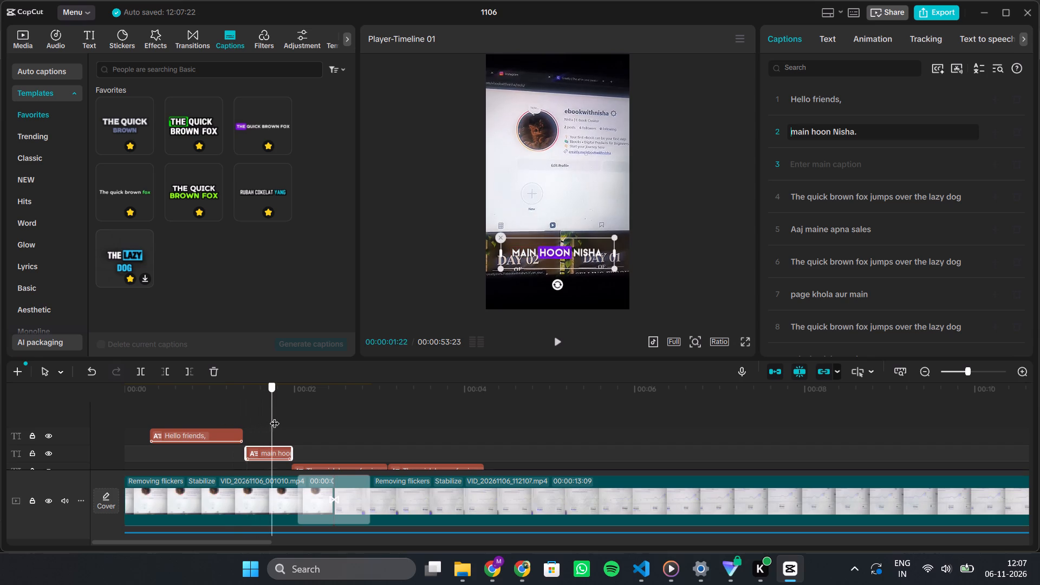
left_click_drag(275, 417, 193, 414)
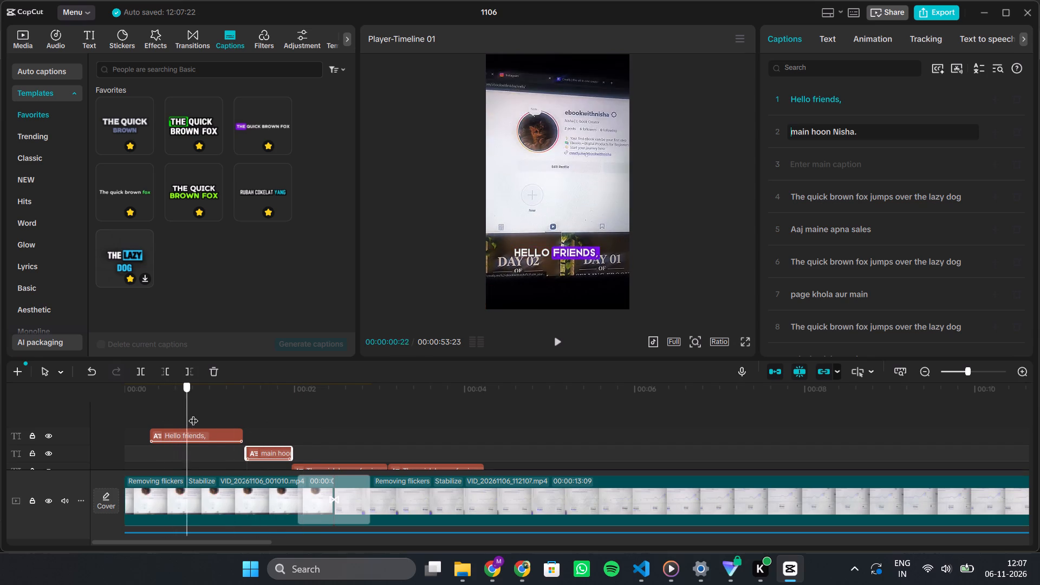
Move the text "Aaj maine apna sales" from its plain caption into the template clip above it, replacing the placeholder sentence.
left_click_drag(193, 414, 324, 412)
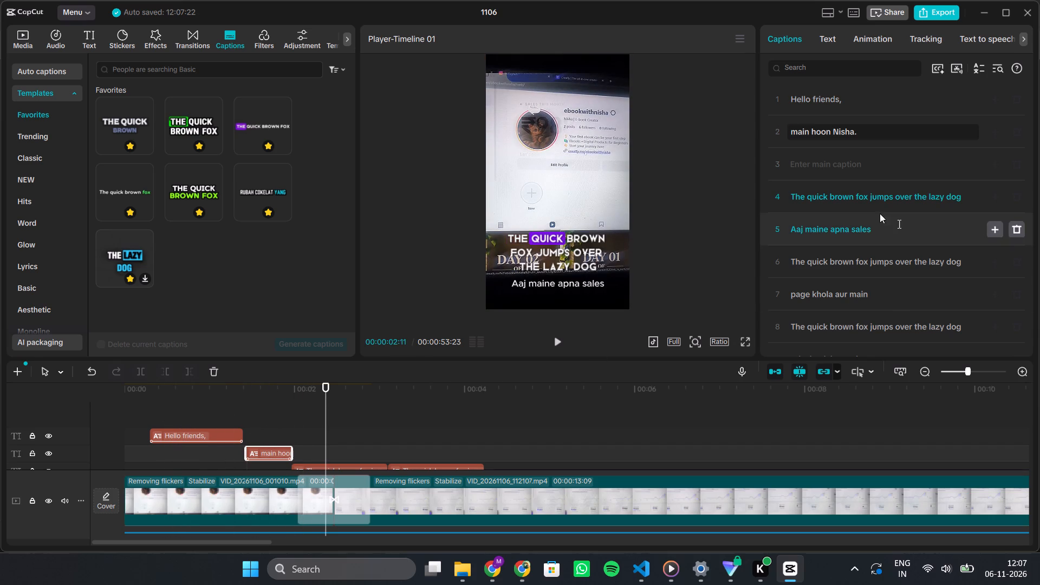
left_click(868, 224)
key("ctrl+a")
key("ctrl+x")
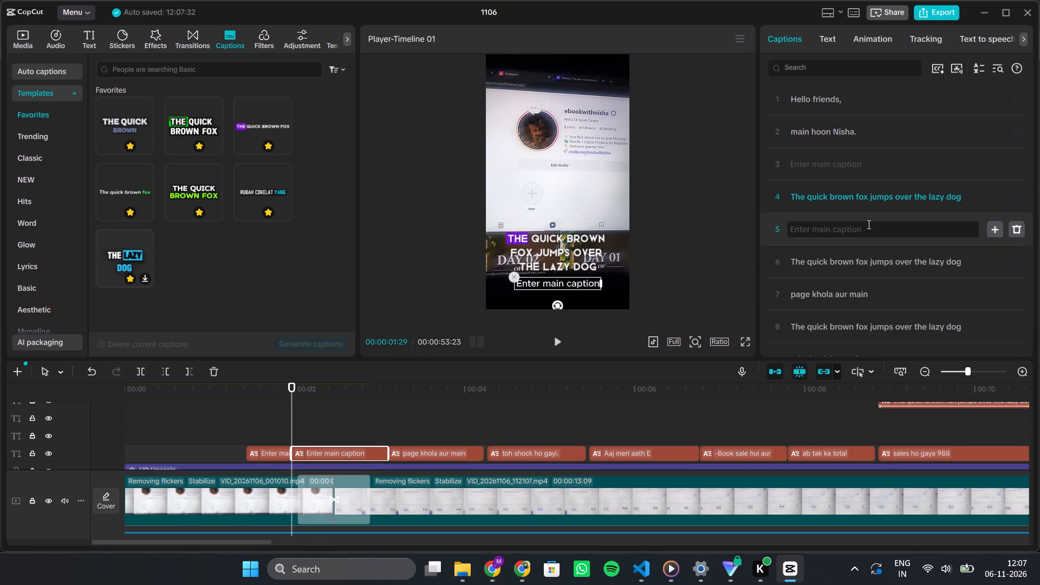
left_click(840, 197)
key("ctrl+a")
key("ctrl+v")
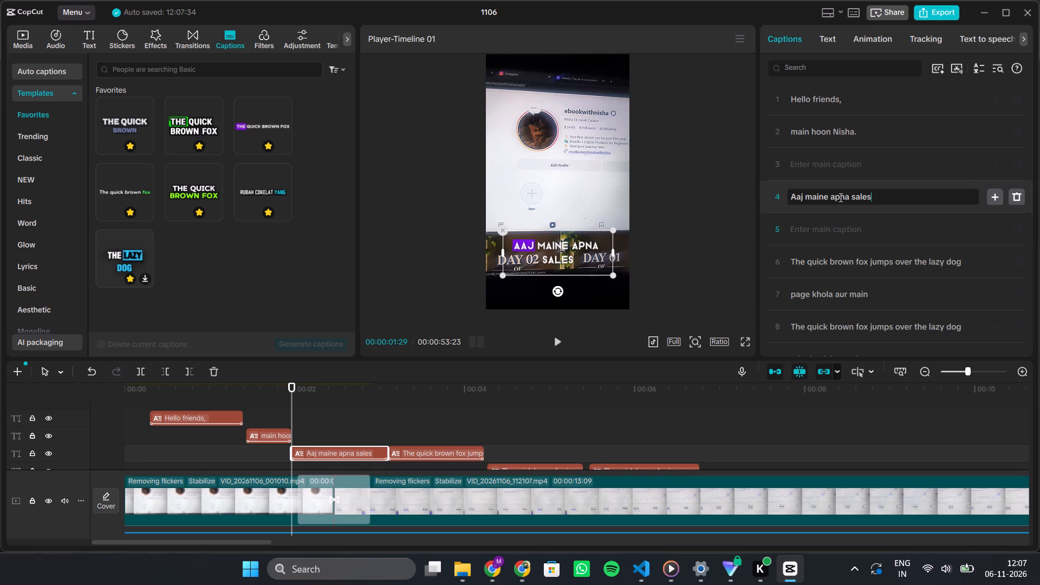
Move the text "page khola aur main" from its plain caption into the template clip above it, replacing the placeholder sentence.
left_click(840, 290)
key("ctrl+a")
key("ctrl+x")
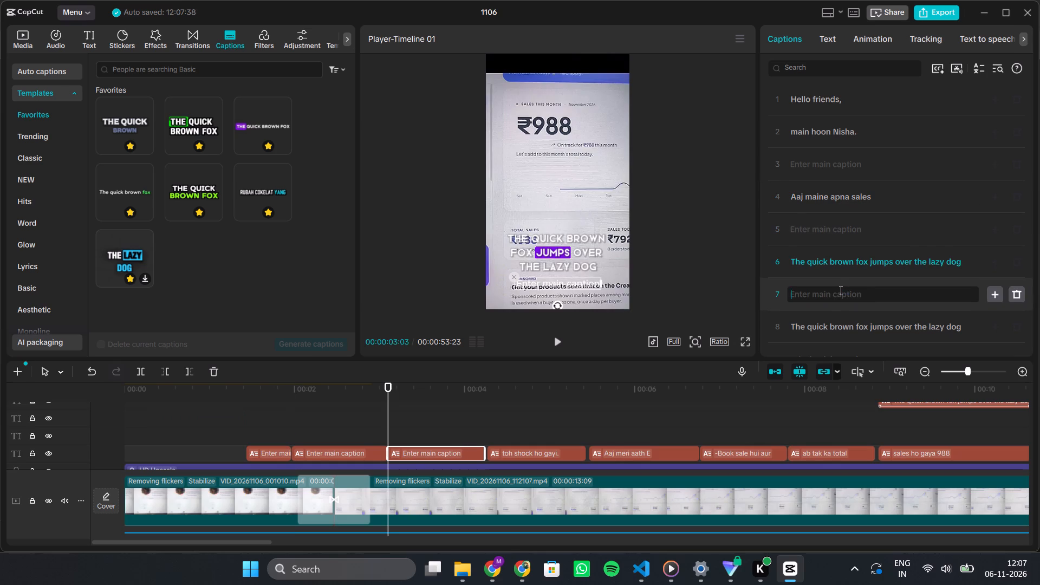
left_click(817, 265)
key("ctrl+a")
key("ctrl+v")
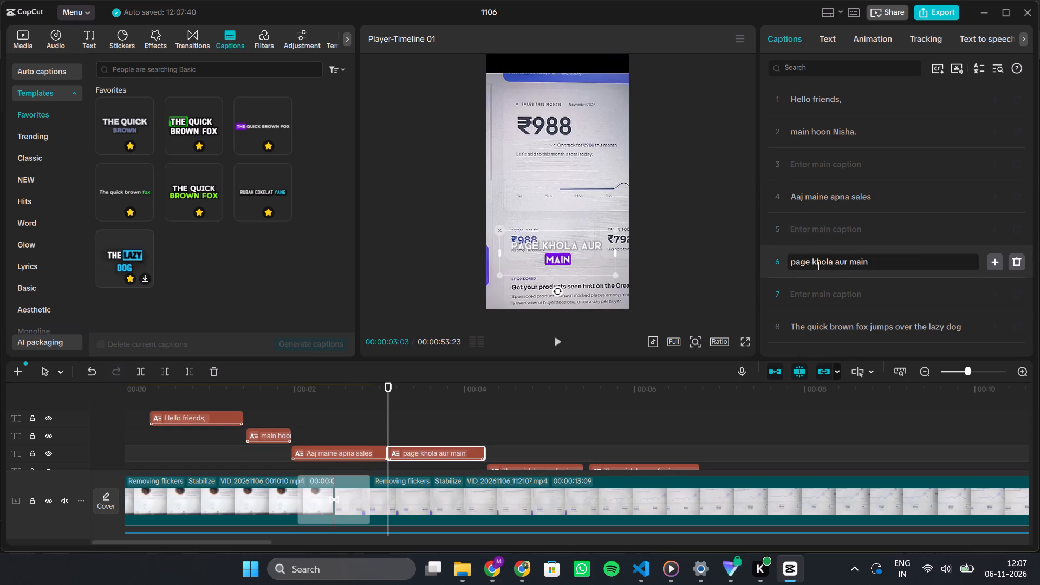
Add a new purple-highlight template clip at 00:00:03:03 and trim it to the end of the "page khola aur main" clip.
scroll(402, 443, "down", 1)
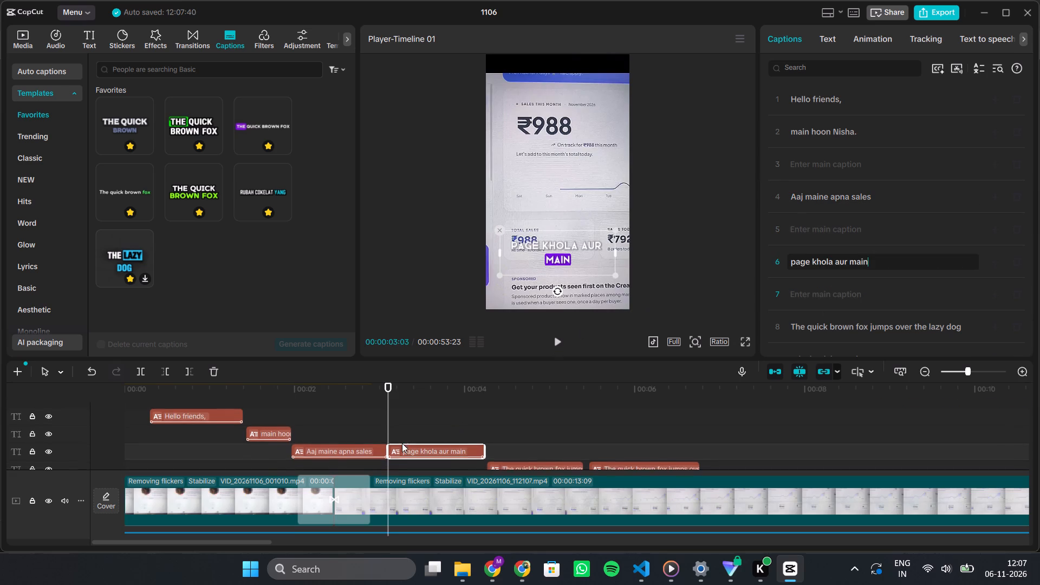
scroll(402, 443, "down", 1)
left_click(278, 144)
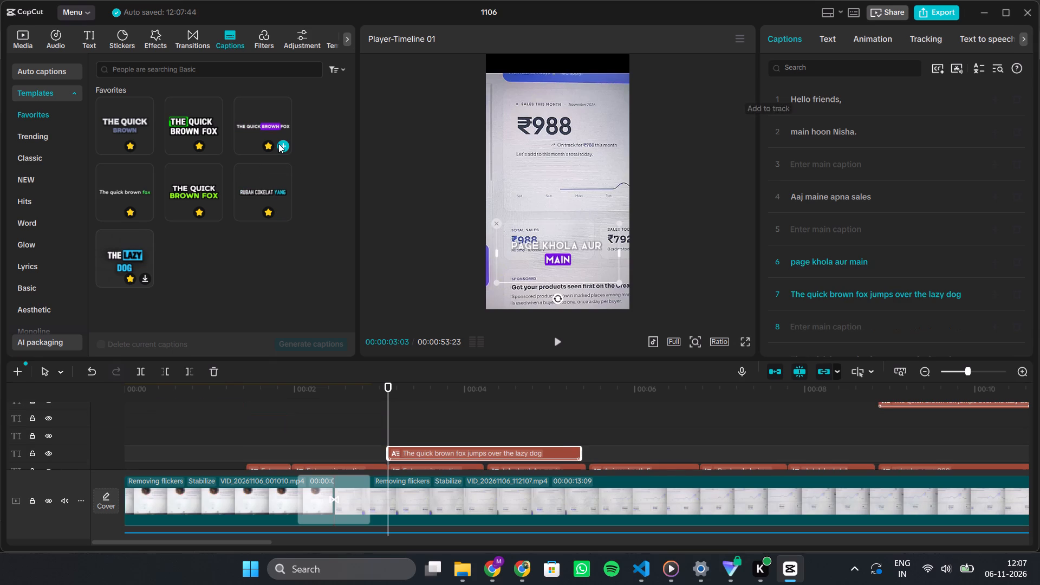
left_click_drag(581, 447, 479, 450)
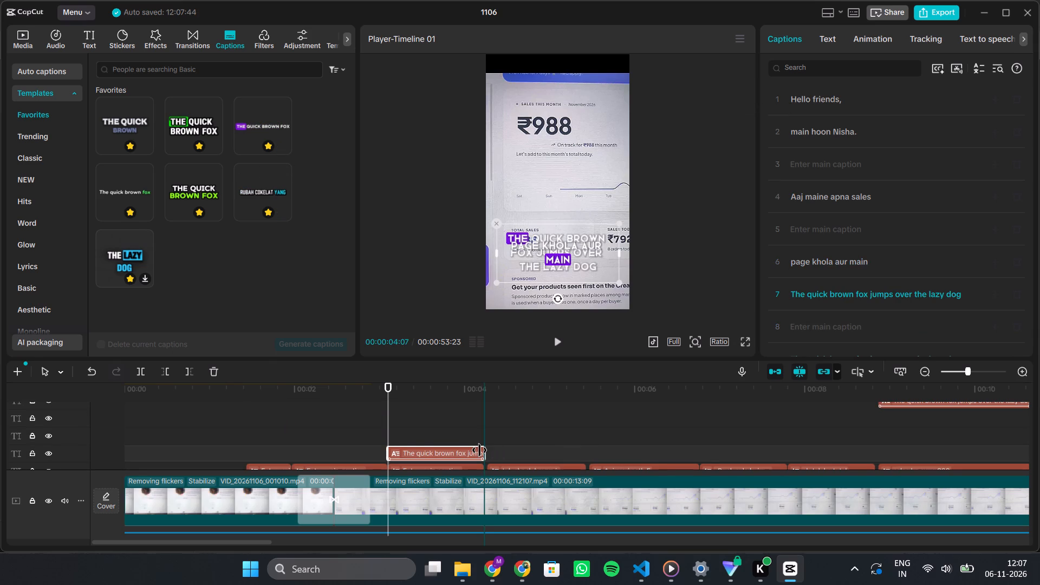
left_click_drag(479, 450, 481, 450)
Move "page khola aur main" from the older template clip into the new one, replacing the placeholder, and delete the emptied clip.
left_click(847, 266)
key("ctrl+a")
key("ctrl+x")
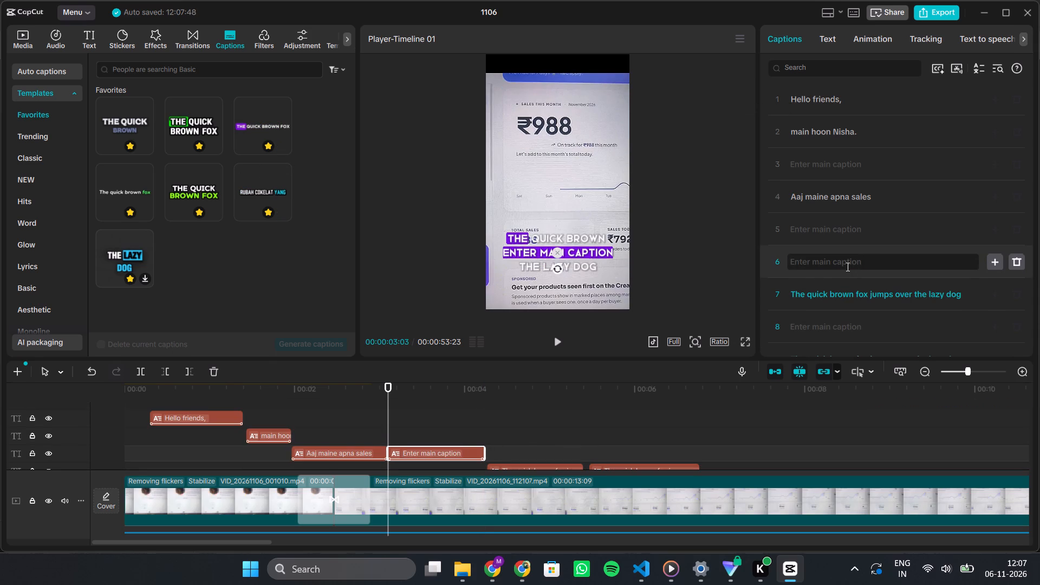
left_click(809, 297)
key("ctrl+a")
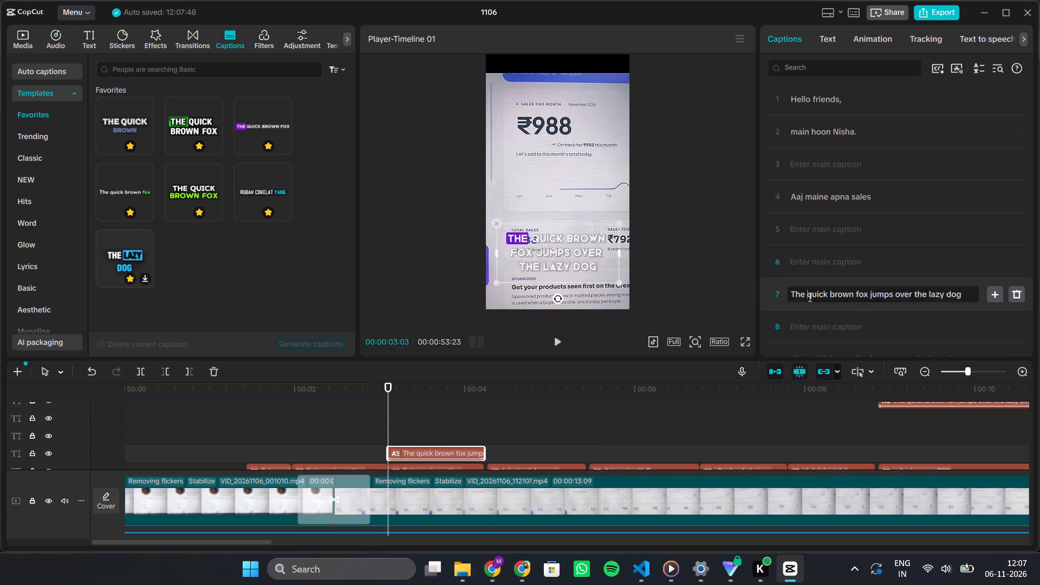
key("ctrl+v")
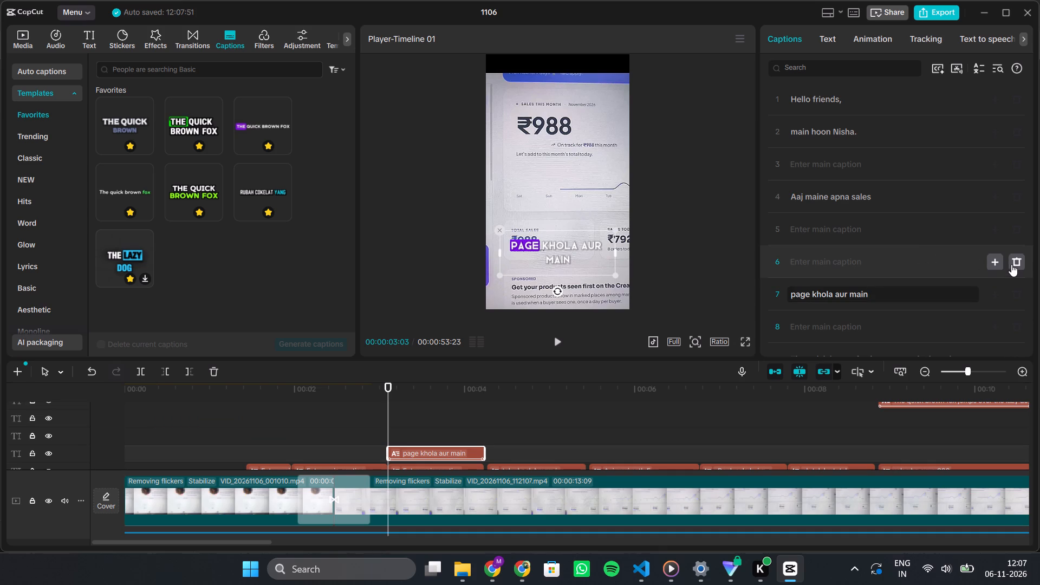
left_click(1011, 264)
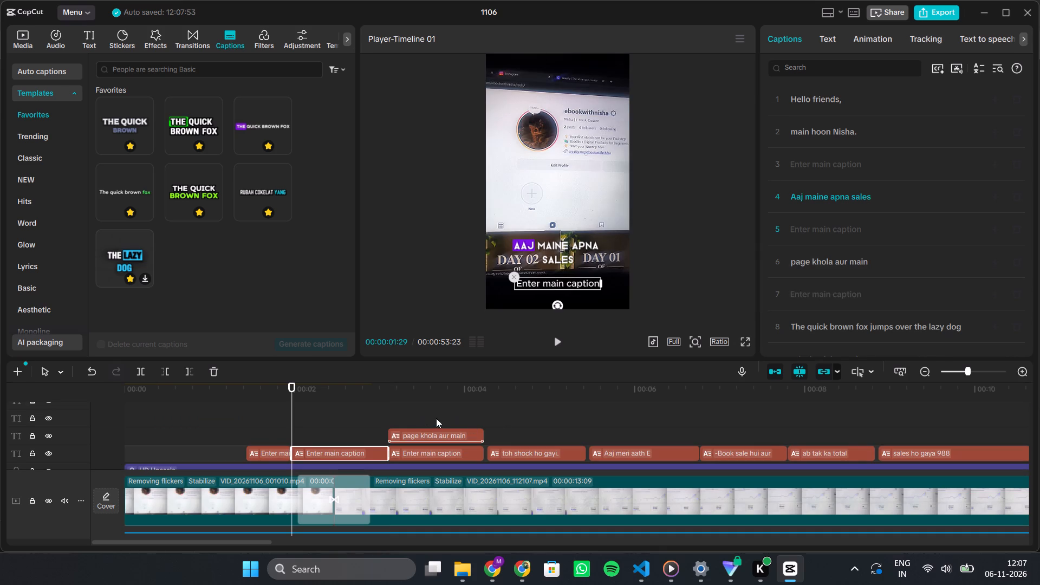
Move the text "toh shock ho gayi." from its plain caption into the template clip above it, replacing the placeholder sentence.
scroll(842, 327, "down", 3)
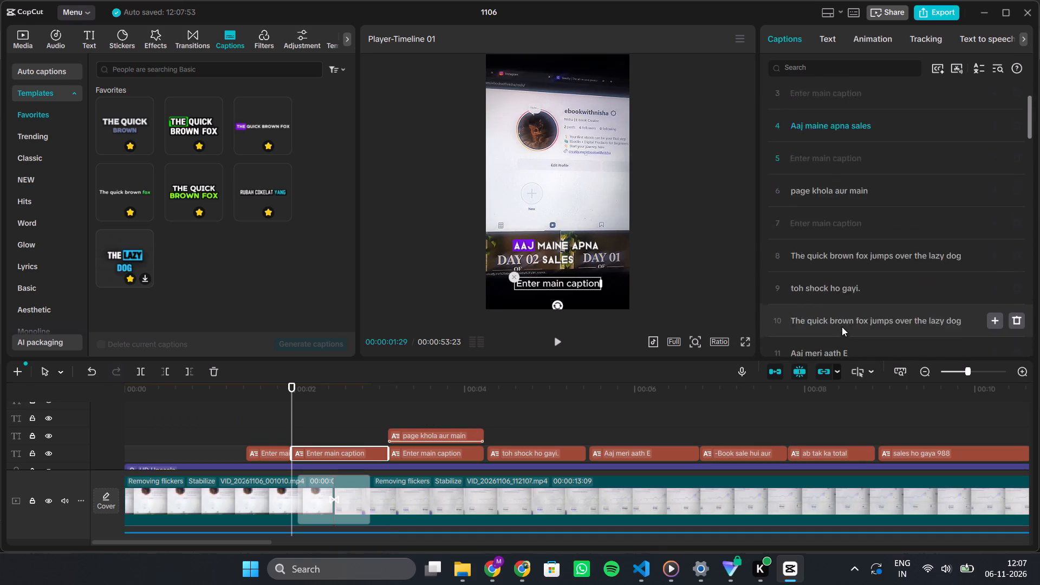
scroll(842, 327, "down", 2)
left_click(819, 247)
key("ctrl+a")
key("ctrl+x")
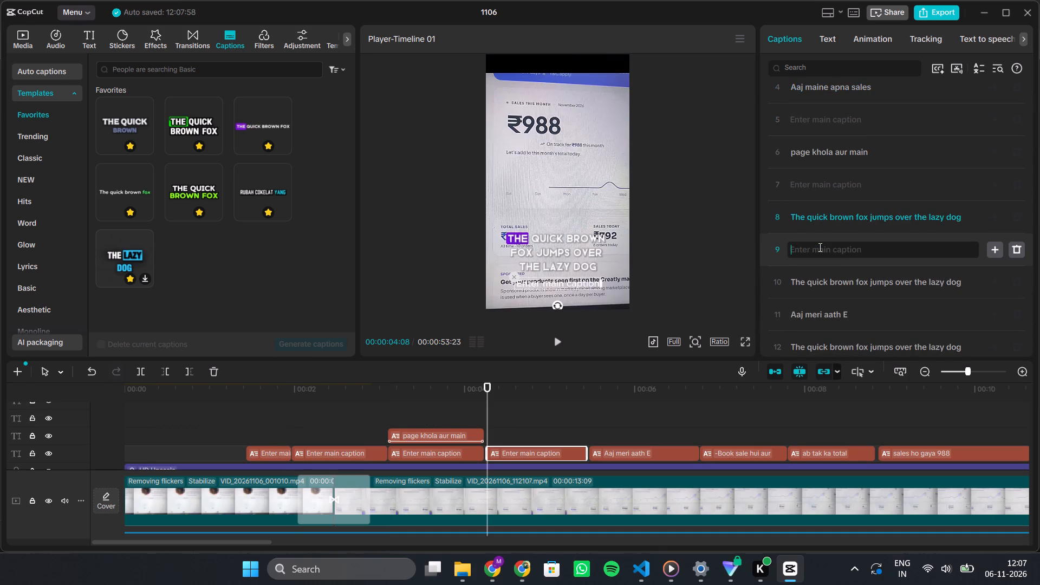
left_click(805, 220)
key("ctrl+a")
key("ctrl+v")
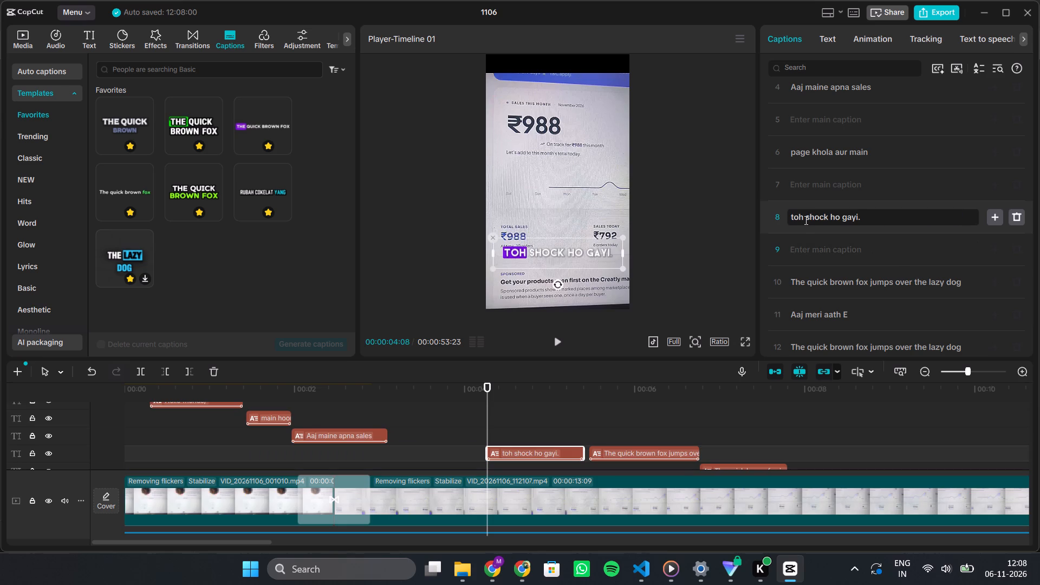
Move the text "Aaj meri aath E" from its plain caption into the template clip above it, replacing the placeholder sentence.
left_click(813, 316)
key("ctrl+a")
key("ctrl+x")
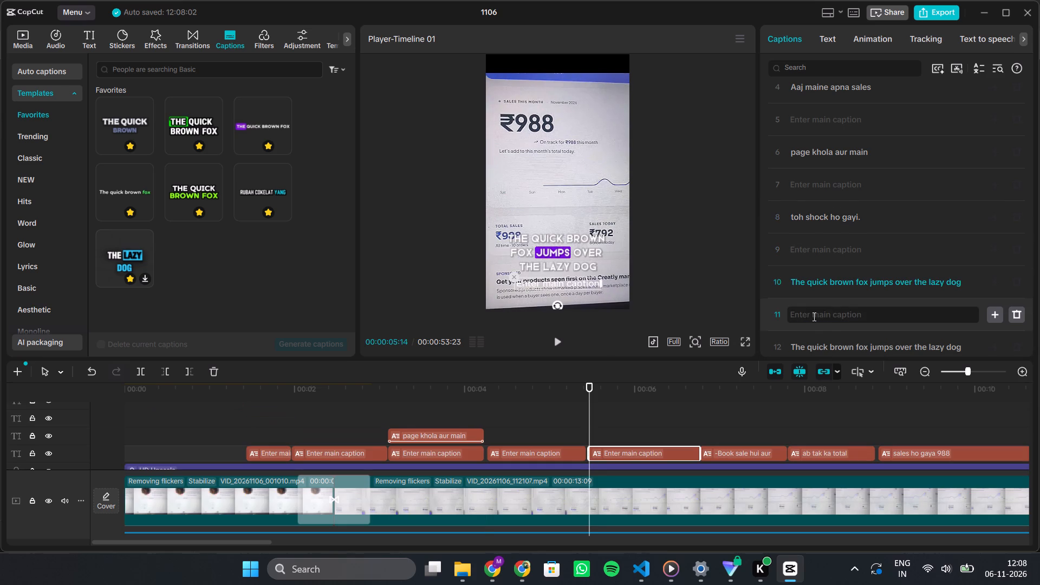
left_click(809, 282)
key("ctrl+a")
key("ctrl+v")
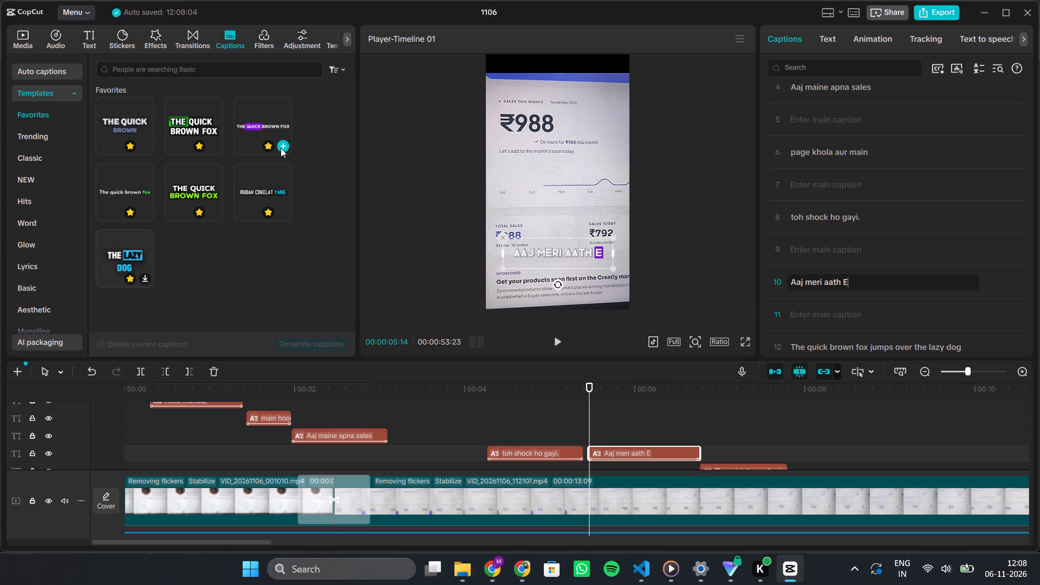
Add a new purple-highlight template clip at 00:00:05:14 and trim it to the end of the "Aaj meri aath E" clip.
left_click(281, 148)
left_click_drag(783, 447, 698, 452)
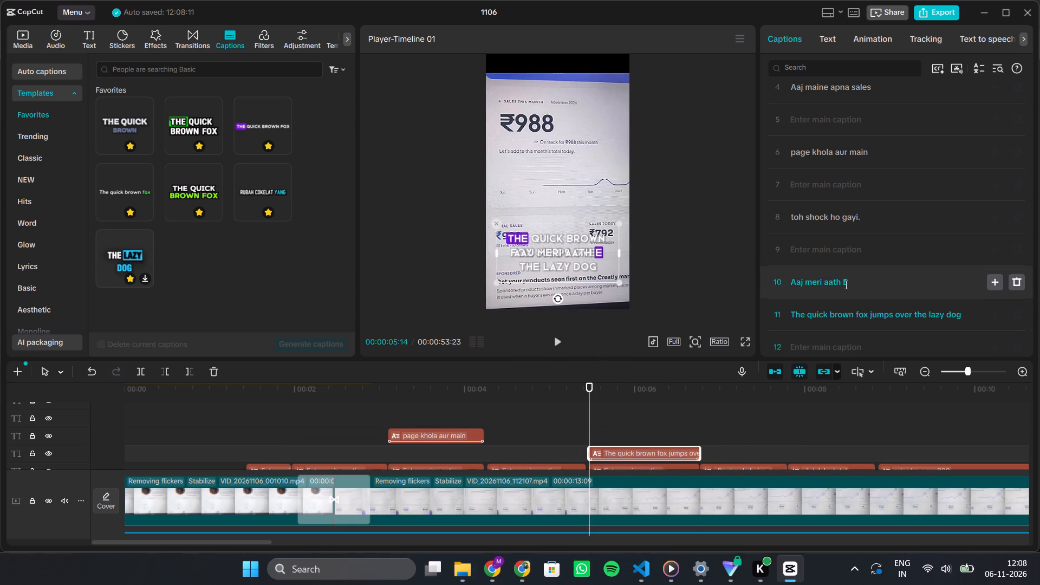
Move "Aaj meri aath E" from the older template clip into the new one, replacing all its placeholder text, and delete the emptied clip.
left_click(845, 284)
key("ctrl+a")
key("ctrl+x")
left_click(820, 311, "ctrl")
key("ctrl+a")
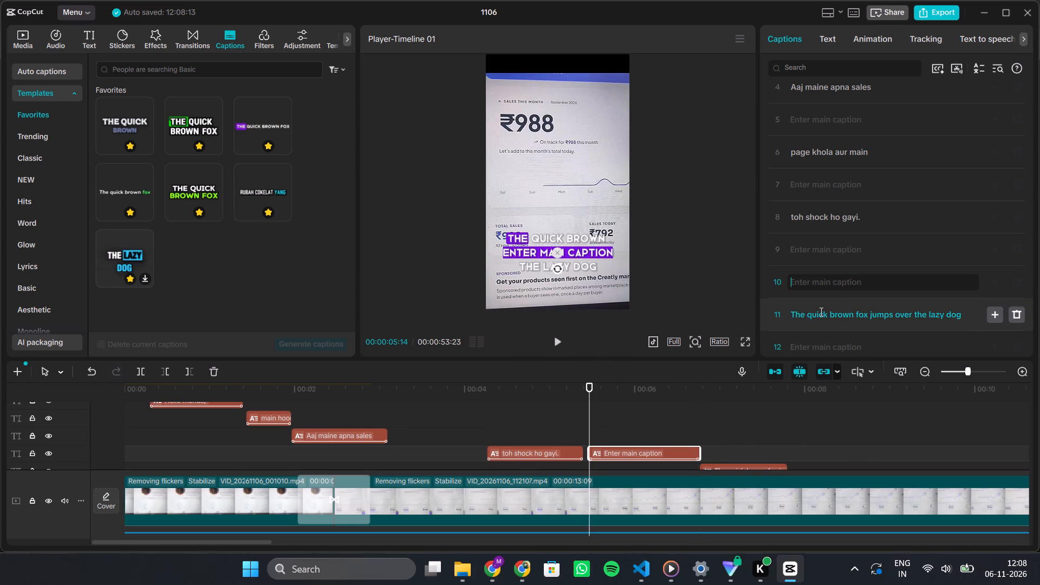
key("ctrl+v")
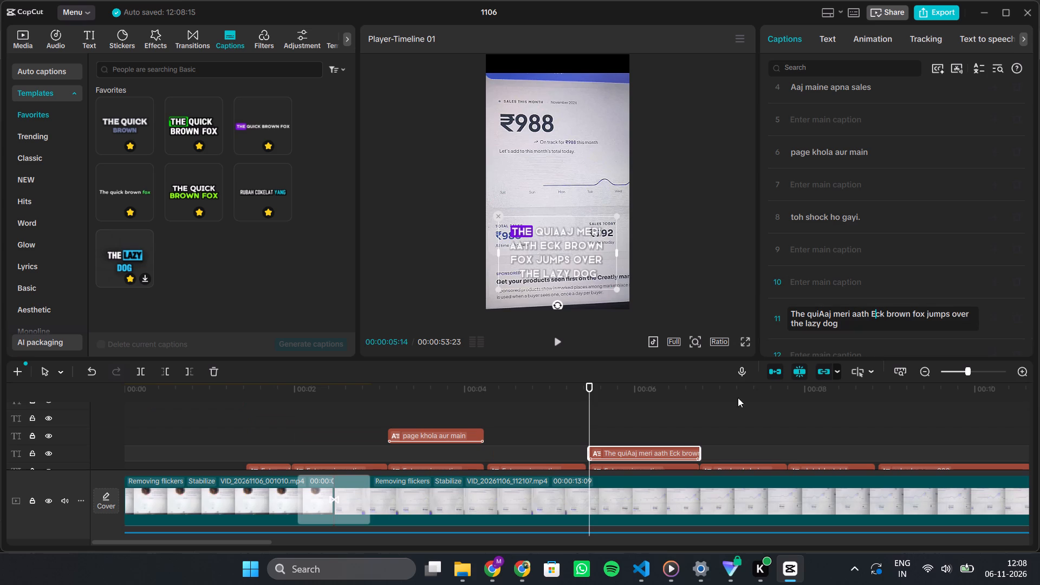
left_click(1016, 284)
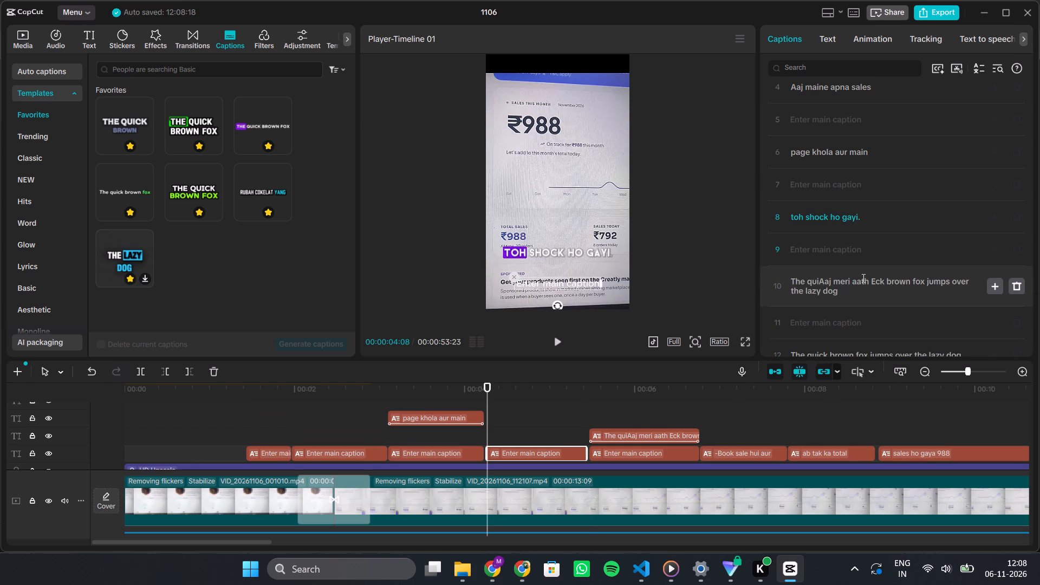
left_click(850, 281)
key("ctrl+a")
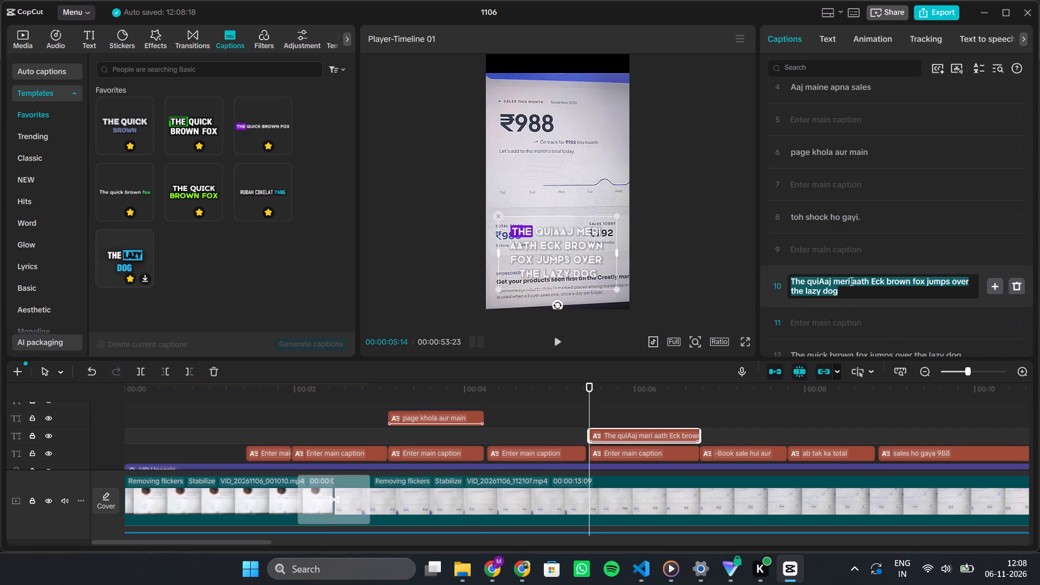
key("ctrl+v")
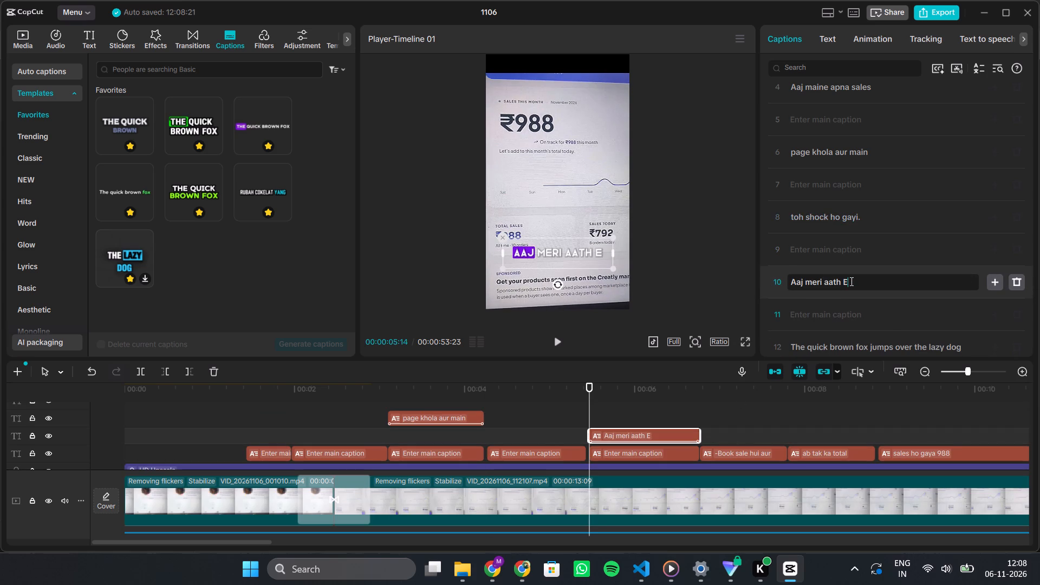
Remove the trailing "E" from "Aaj meri aath E" and add it before "-Book sale hui aur", making that caption "E-Book sale hui aur".
key("BackSpace")
scroll(850, 281, "down", 4)
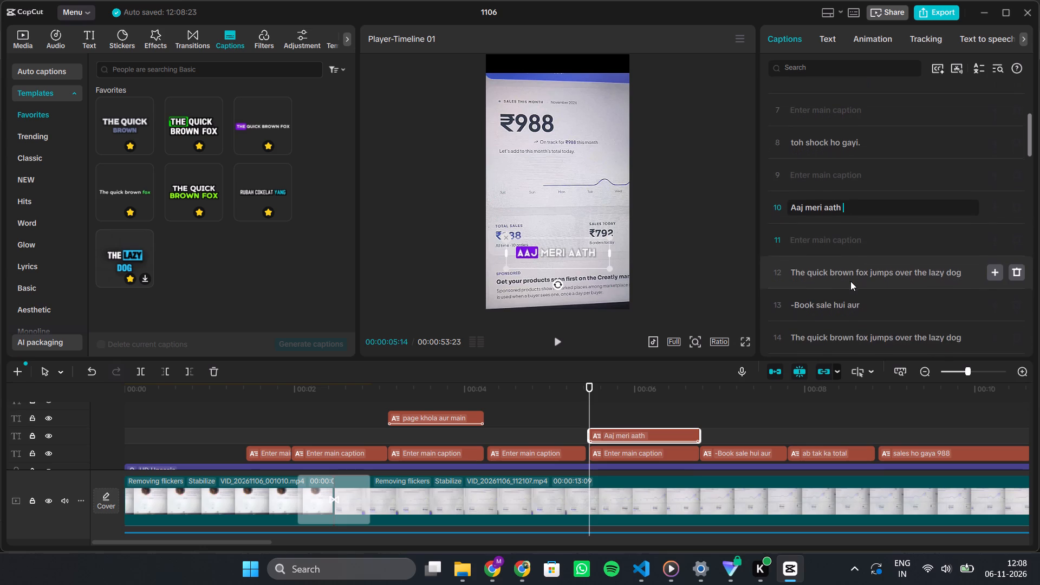
left_click(791, 302)
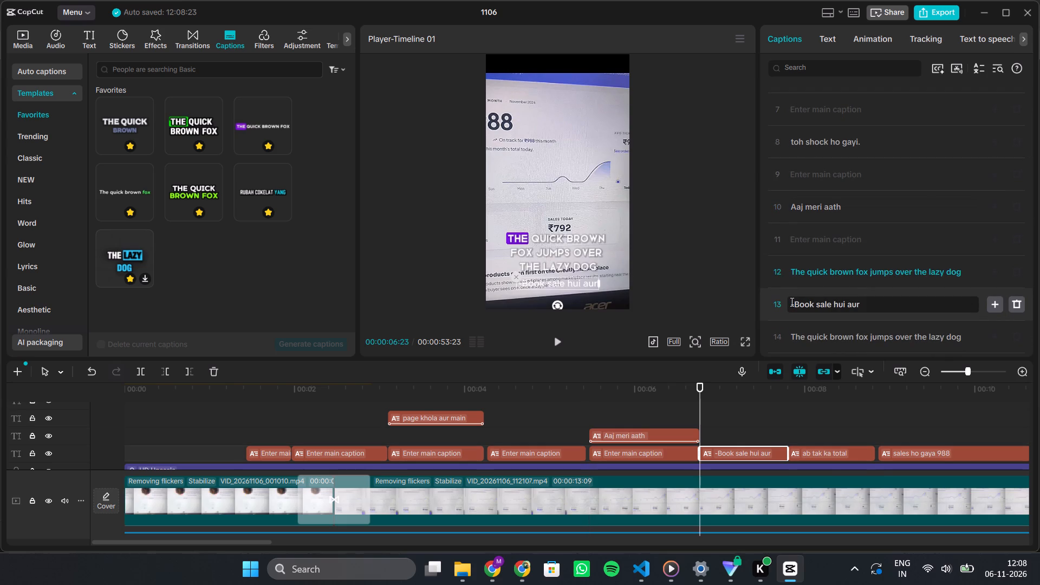
key("shift+e")
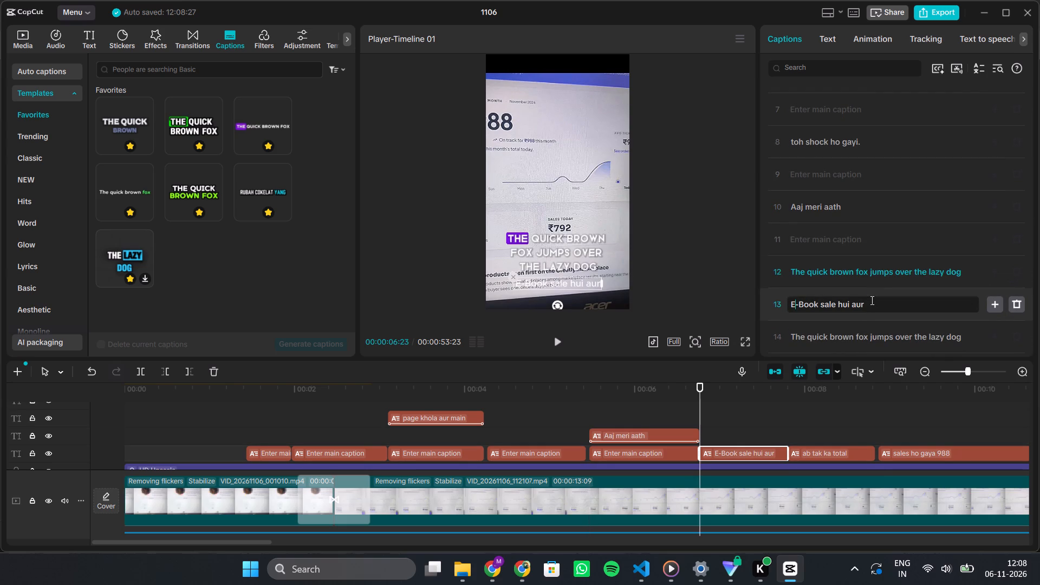
Move the text "E-Book sale hui aur" from its plain caption into the template clip above it, replacing the placeholder sentence.
left_click(871, 300)
key("ctrl+a")
key("ctrl+x")
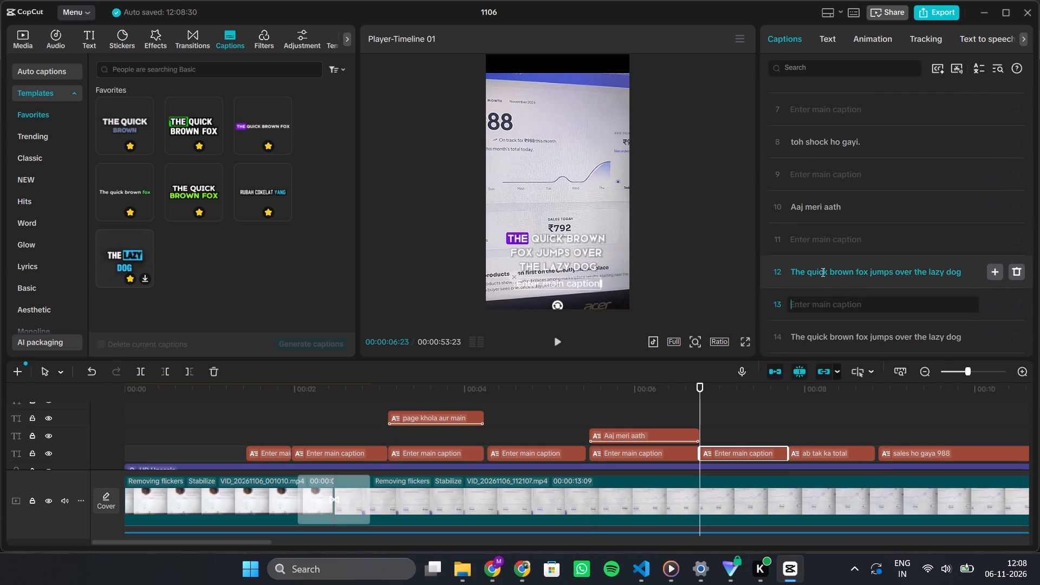
left_click(821, 271)
key("ctrl+a")
key("ctrl+v")
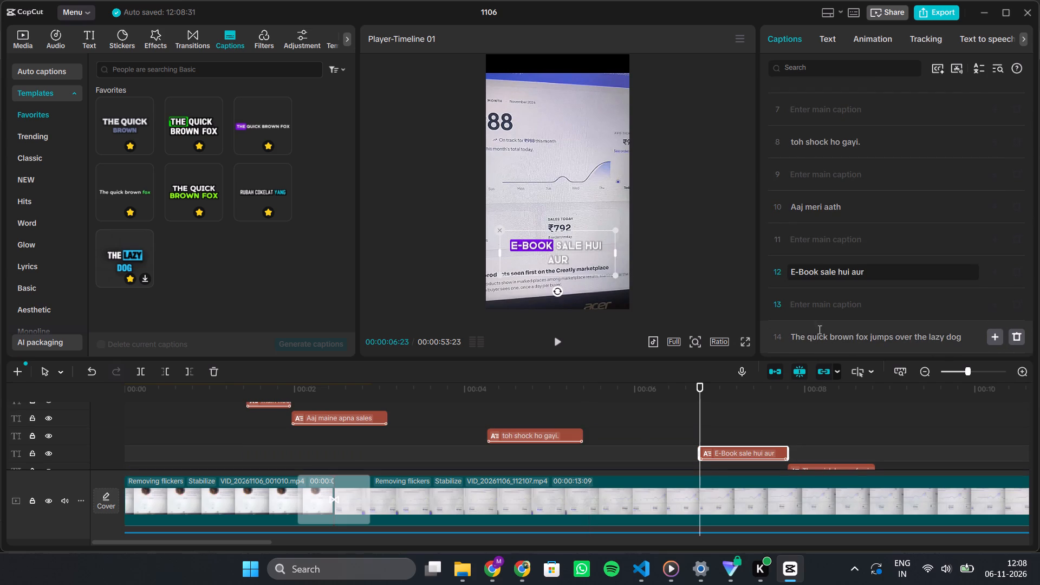
Move the text "ab tak ka total" from its plain caption into the template clip above it, replacing the placeholder sentence.
scroll(818, 335, "down", 7)
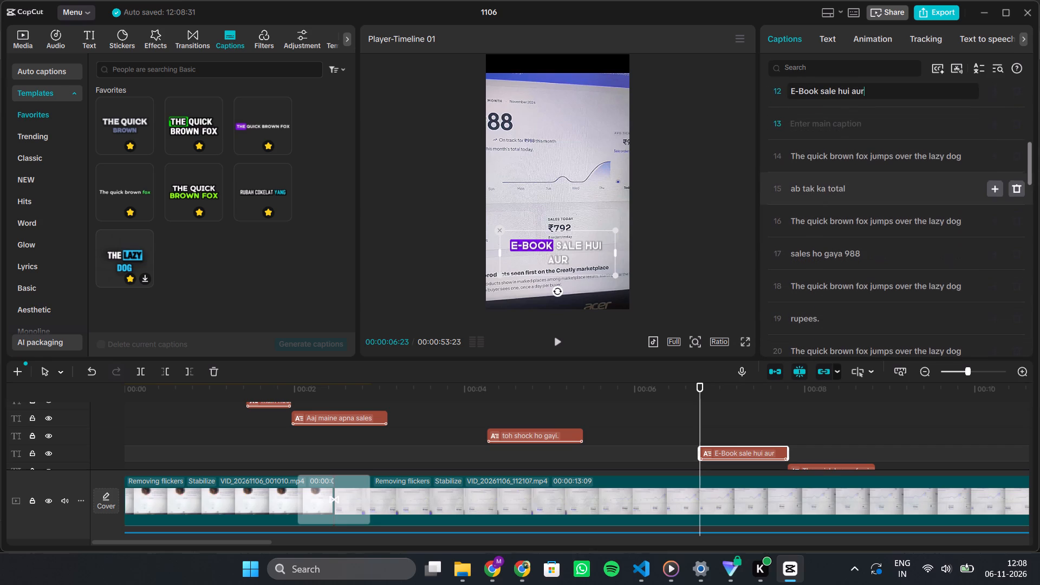
left_click(817, 186)
key("ctrl+a")
key("ctrl+x")
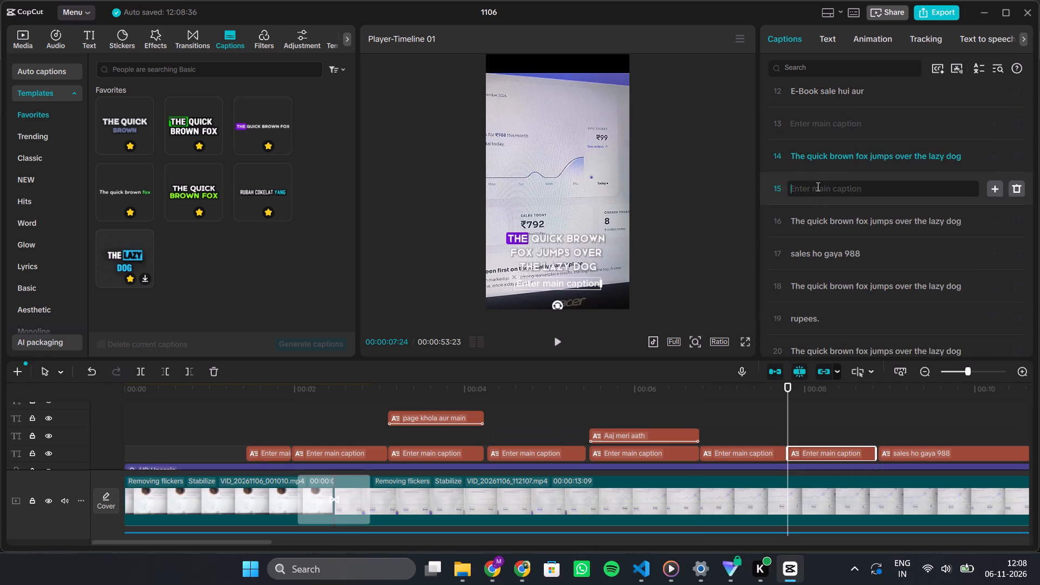
left_click(793, 152)
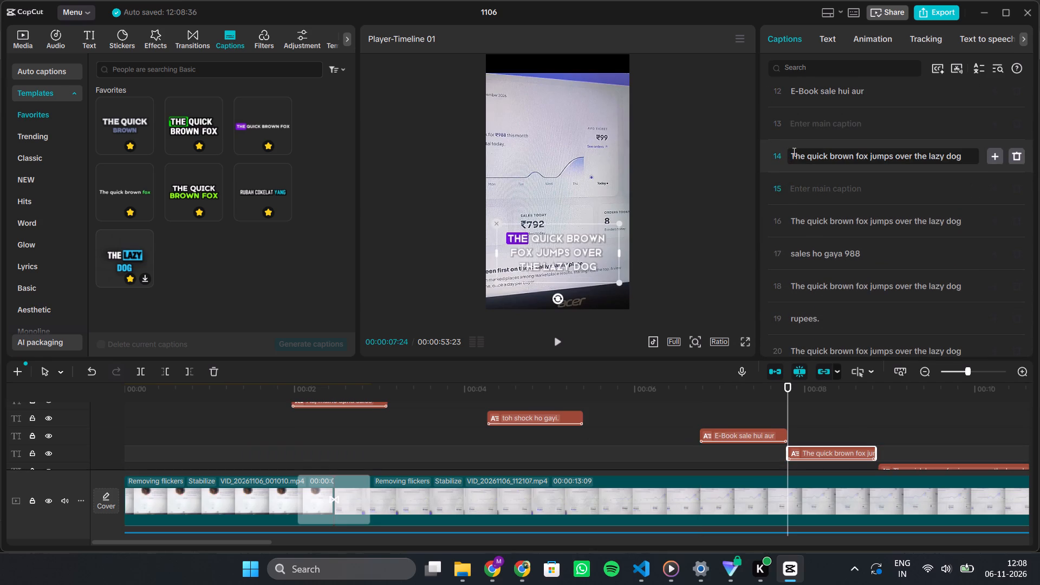
key("ctrl+a")
key("ctrl+v")
Move the text "sales ho gaya 988" from its plain caption into the template clip above it, replacing the placeholder sentence.
left_click(853, 253)
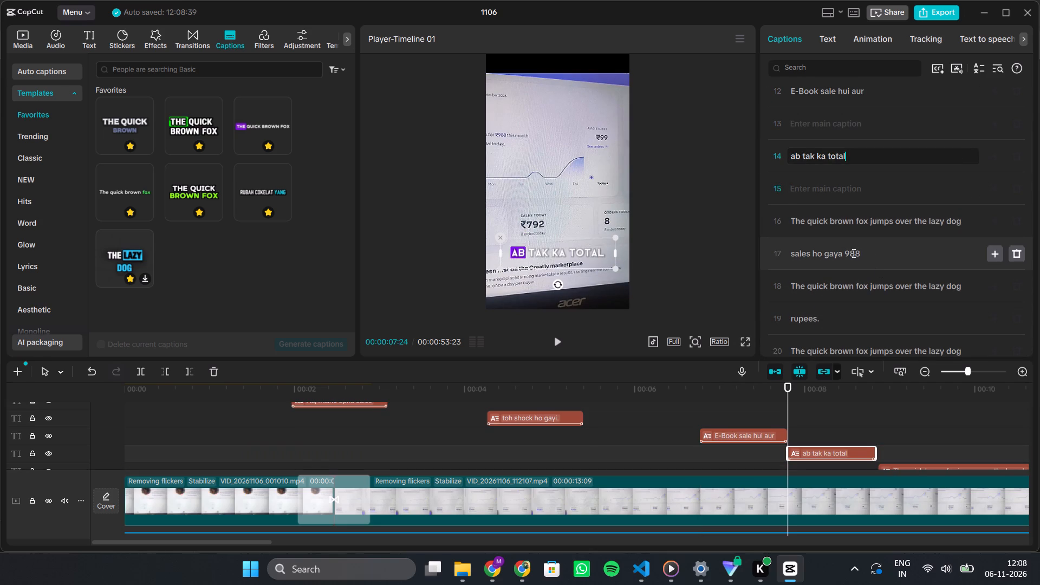
key("ctrl+a")
key("ctrl+x")
left_click(828, 223)
key("ctrl+a")
key("ctrl+v")
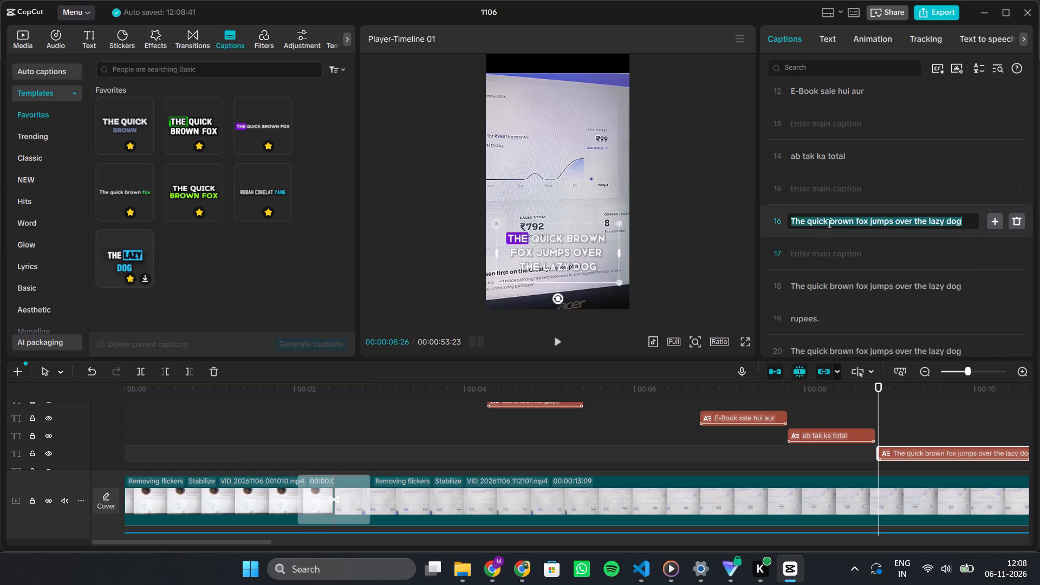
Move the text "rupees." from its plain caption into the template clip above it, replacing the placeholder sentence.
left_click(809, 313)
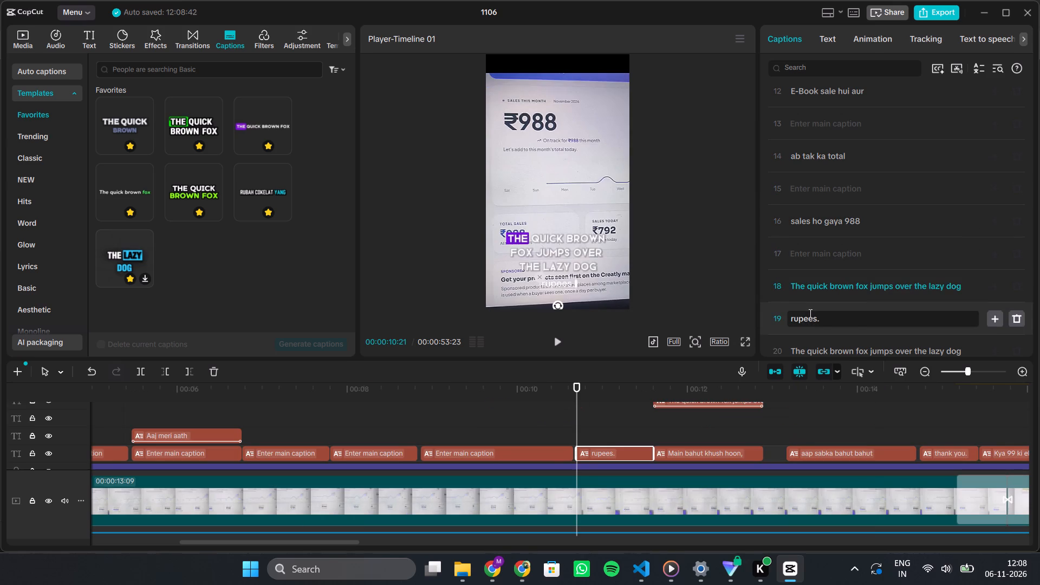
key("ctrl+a")
key("ctrl+x")
left_click(803, 289)
key("ctrl+a")
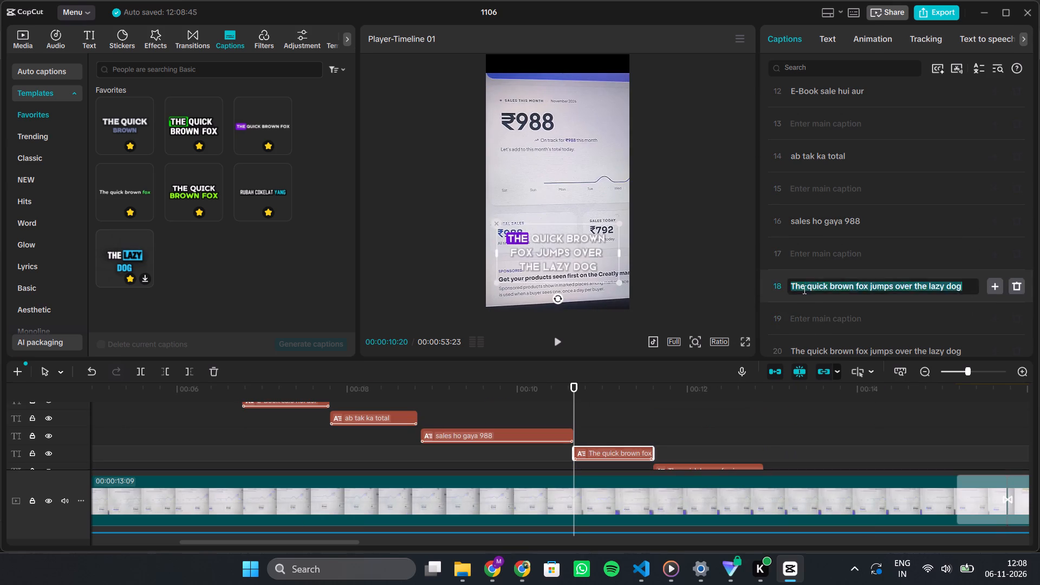
key("ctrl+v")
Move the text "Main bahut khush hoon," from its plain caption into the template clip above it, replacing the placeholder sentence.
scroll(803, 289, "down", 3)
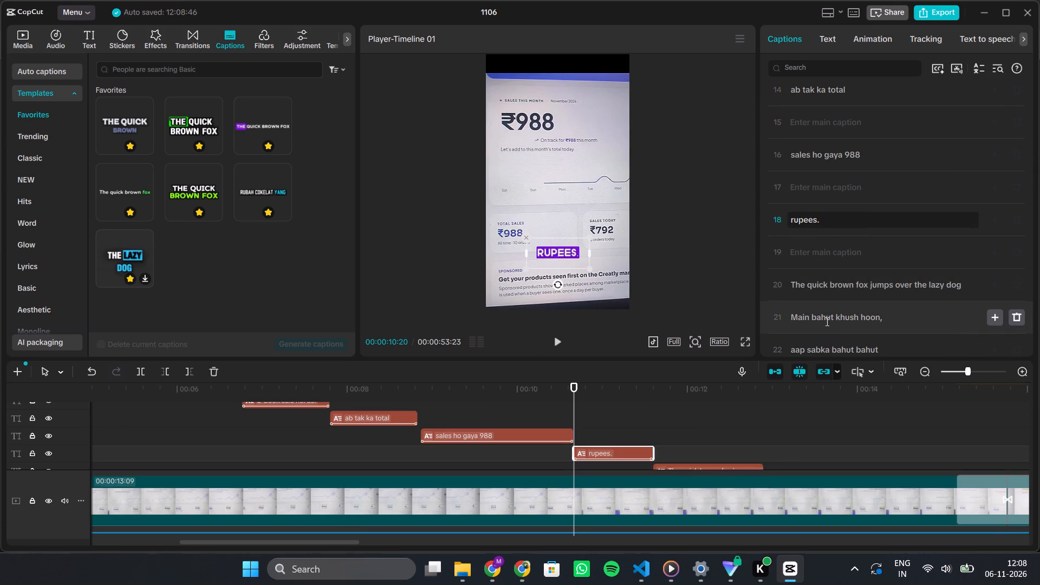
left_click(826, 321)
key("ctrl+a")
key("ctrl+x")
left_click(808, 287)
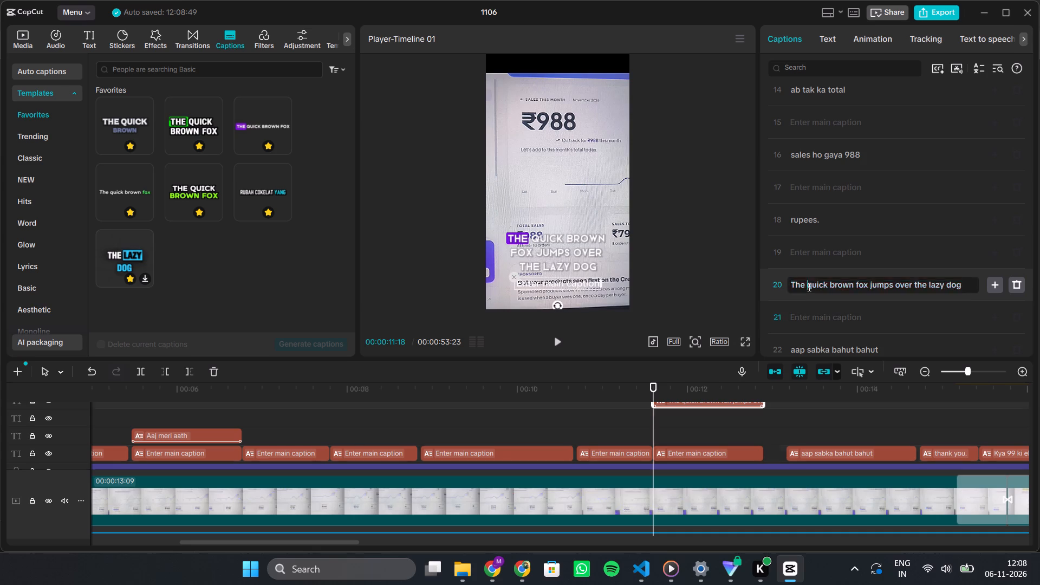
key("ctrl+a")
key("ctrl+v")
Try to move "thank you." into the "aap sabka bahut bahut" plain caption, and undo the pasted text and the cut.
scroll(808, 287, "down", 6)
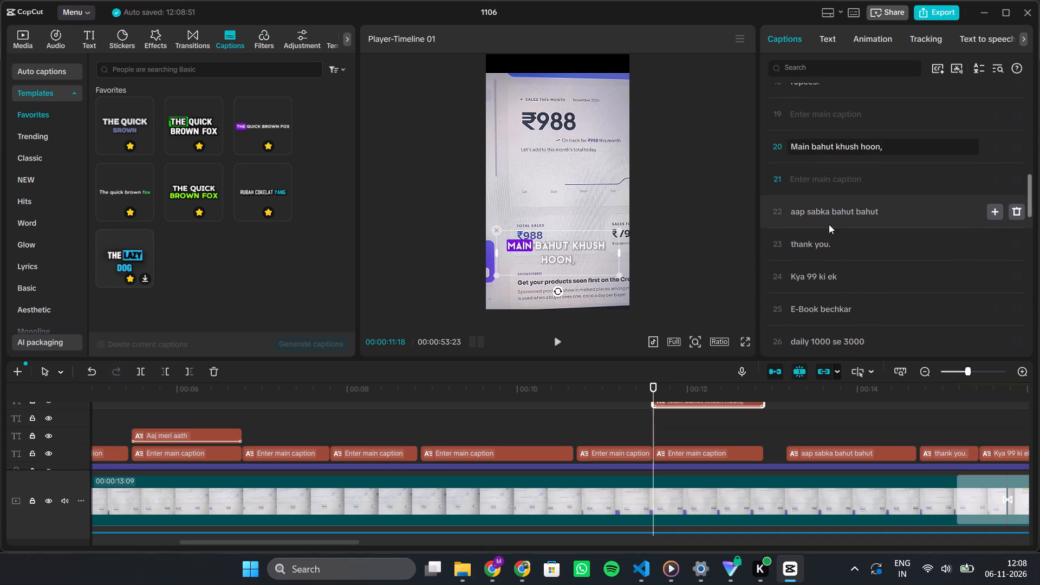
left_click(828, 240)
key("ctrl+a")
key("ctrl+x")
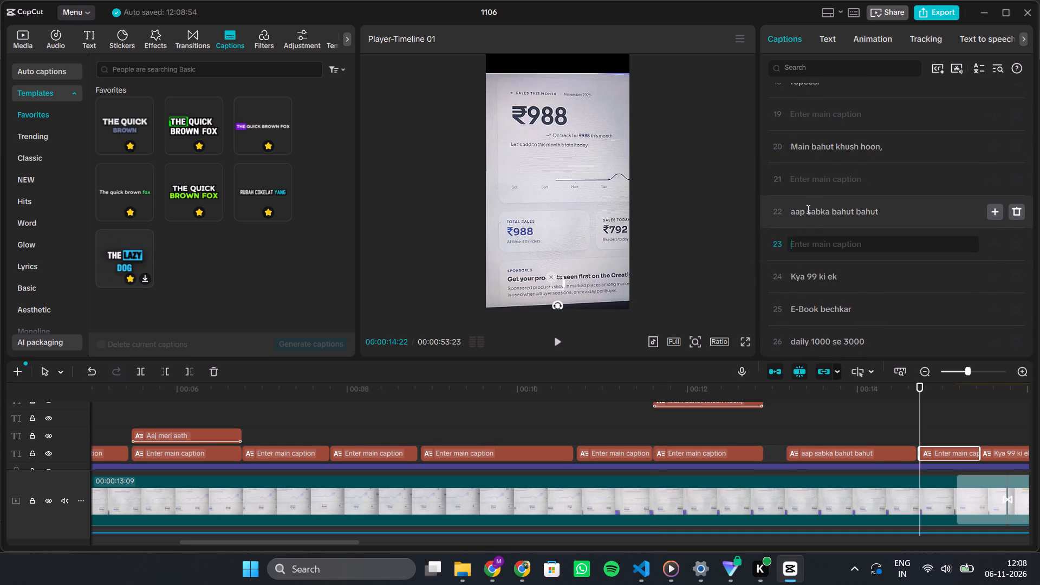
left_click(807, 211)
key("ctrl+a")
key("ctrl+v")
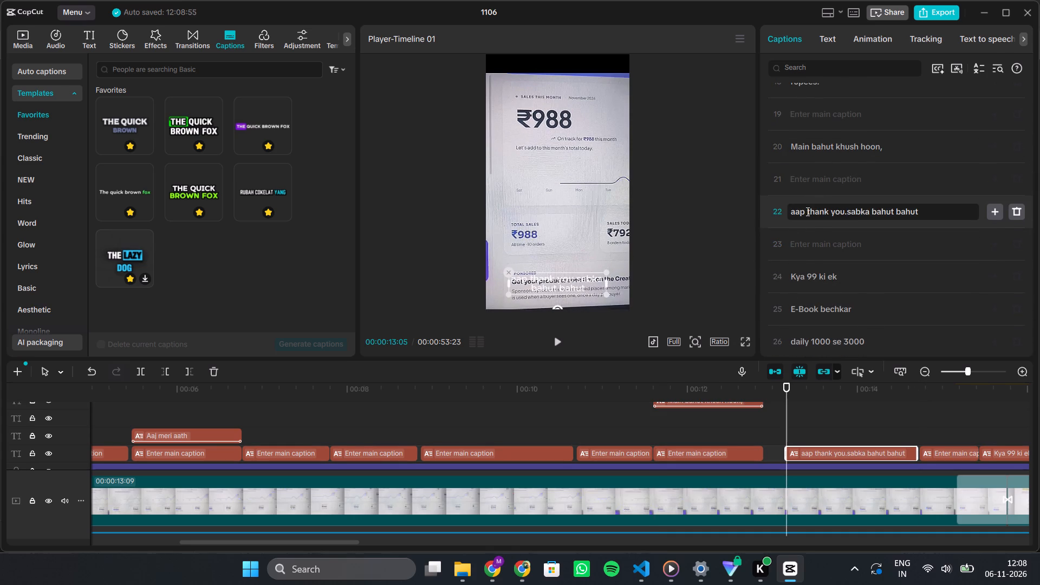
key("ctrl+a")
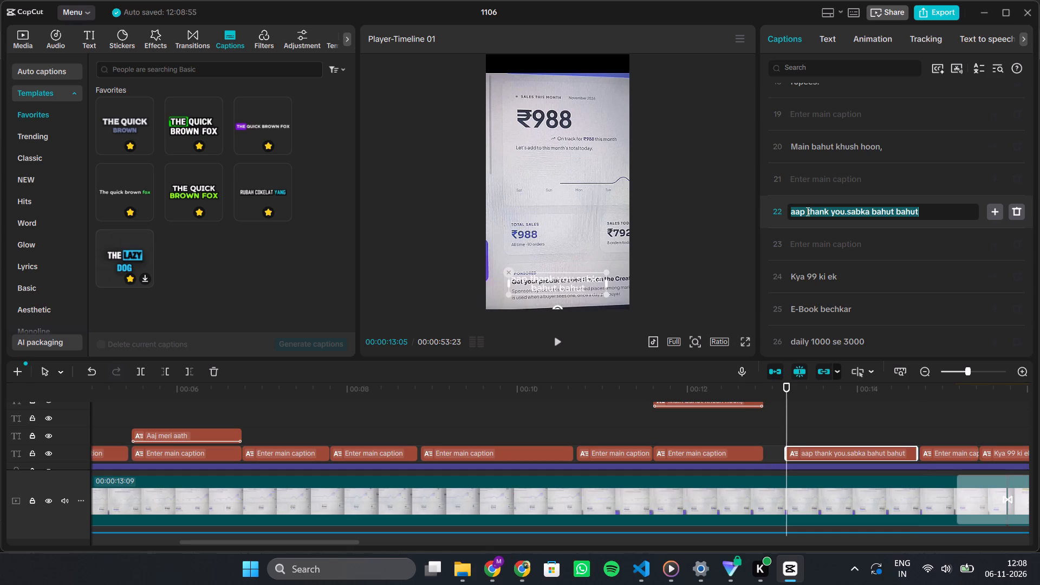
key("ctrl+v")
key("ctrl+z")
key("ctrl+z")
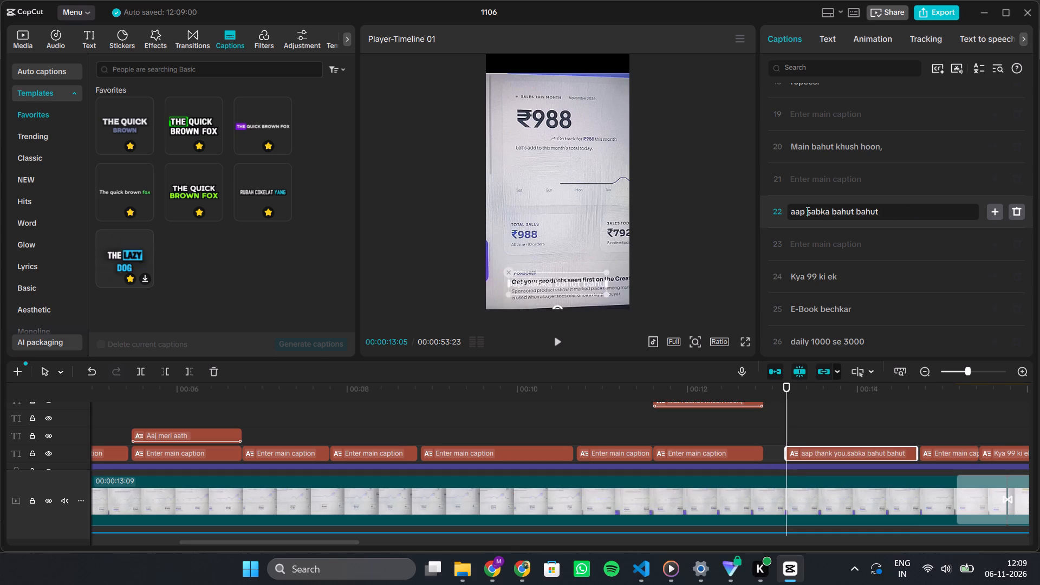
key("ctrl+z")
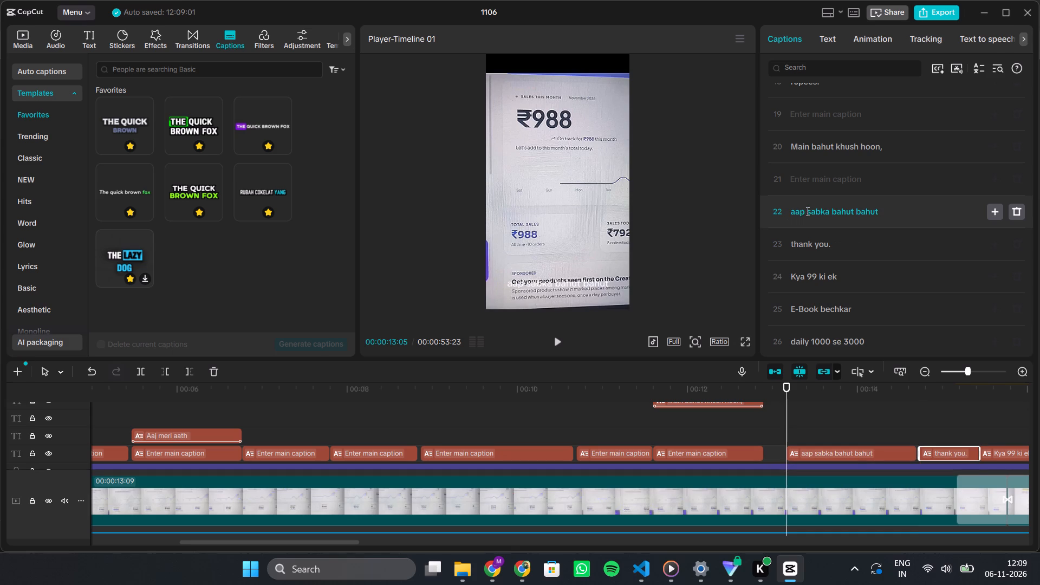
Review the restyled captions in the preview by scrubbing the timeline from the first captions up to "aap sabka bahut bahut".
scroll(709, 449, "down", 16, "ctrl")
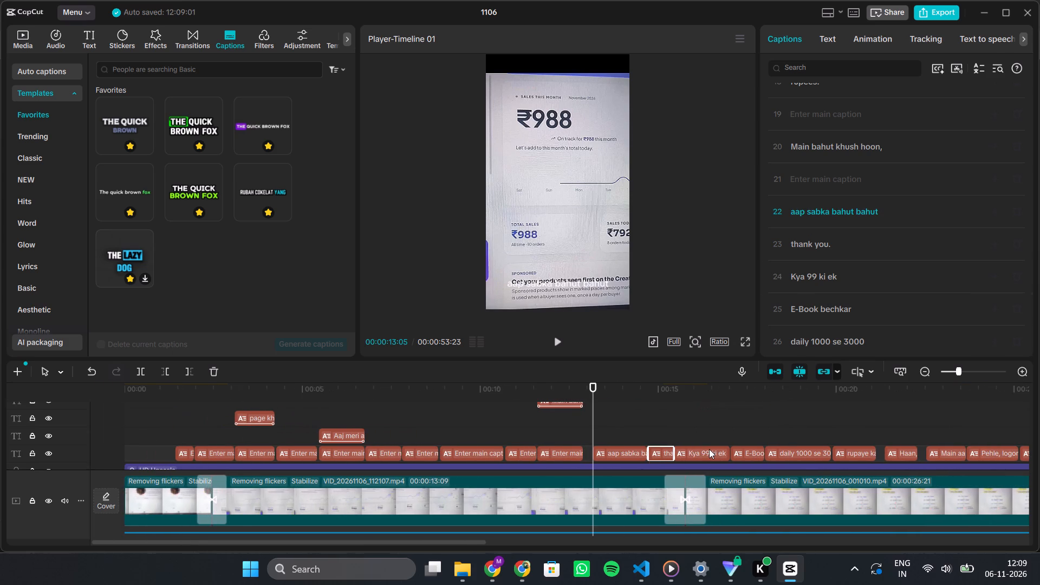
left_click_drag(591, 387, 541, 391)
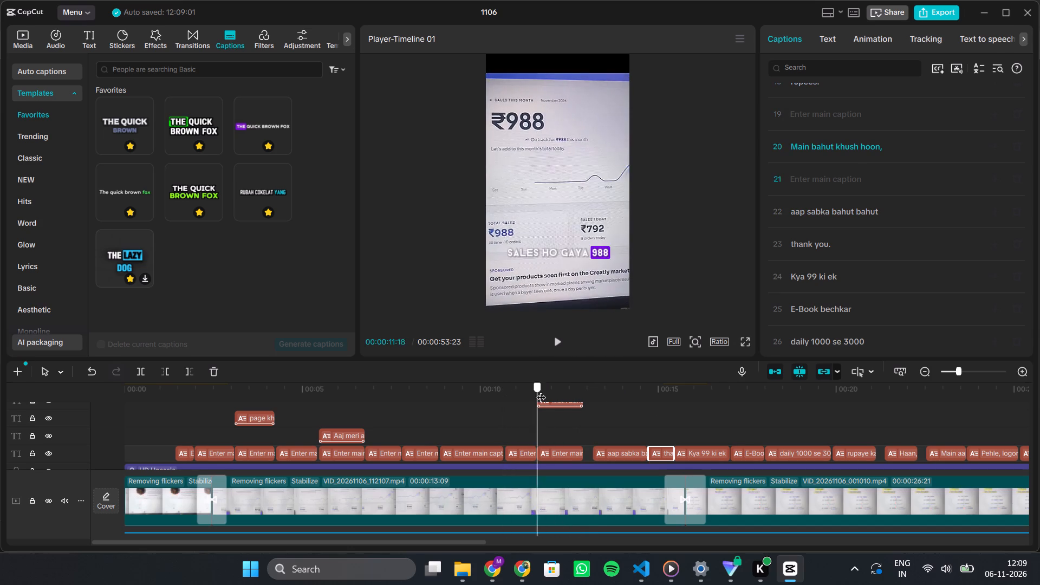
left_click_drag(541, 391, 534, 394)
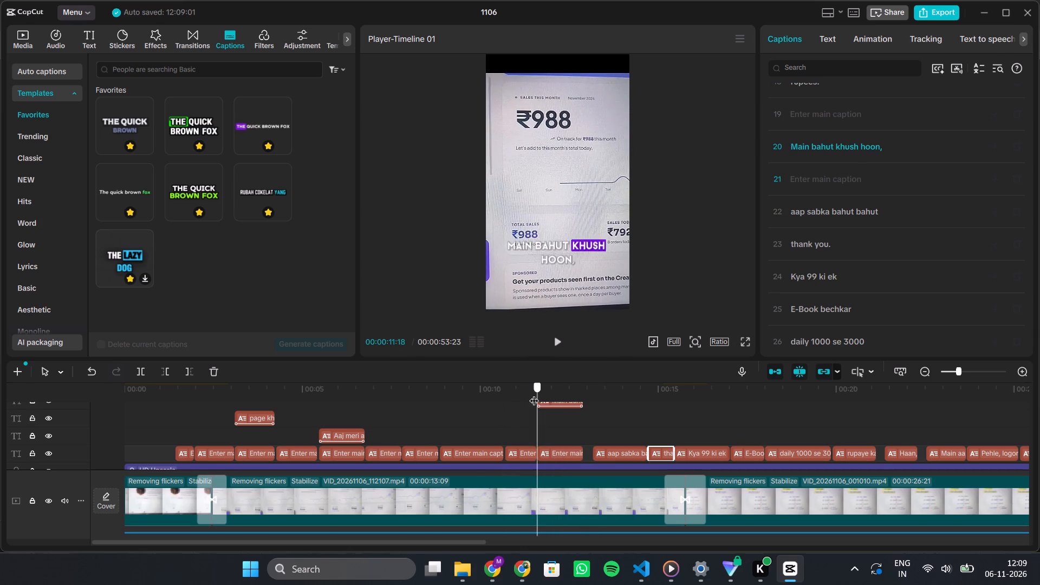
left_click_drag(534, 394, 188, 419)
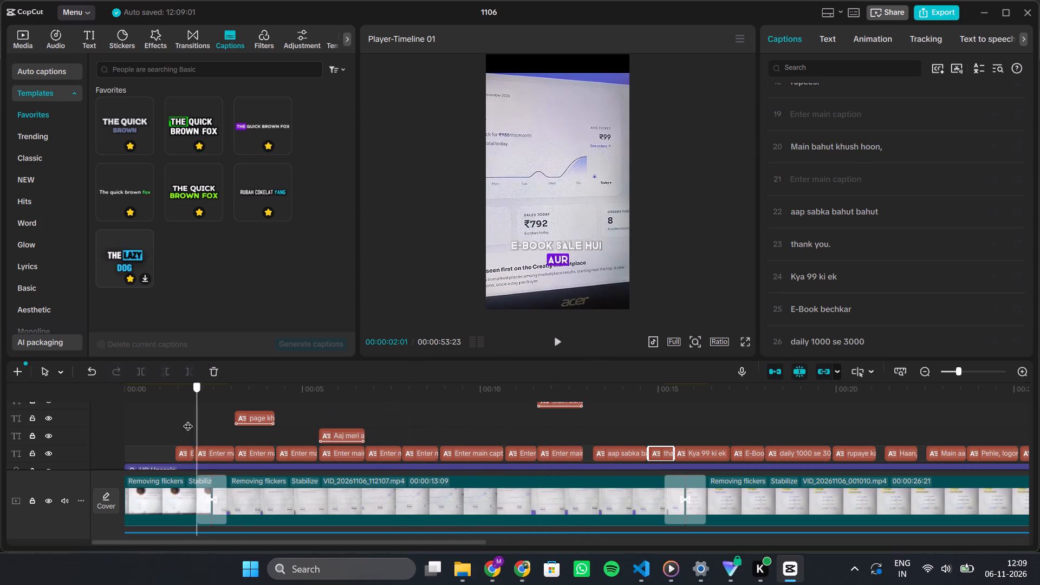
left_click_drag(188, 419, 230, 417)
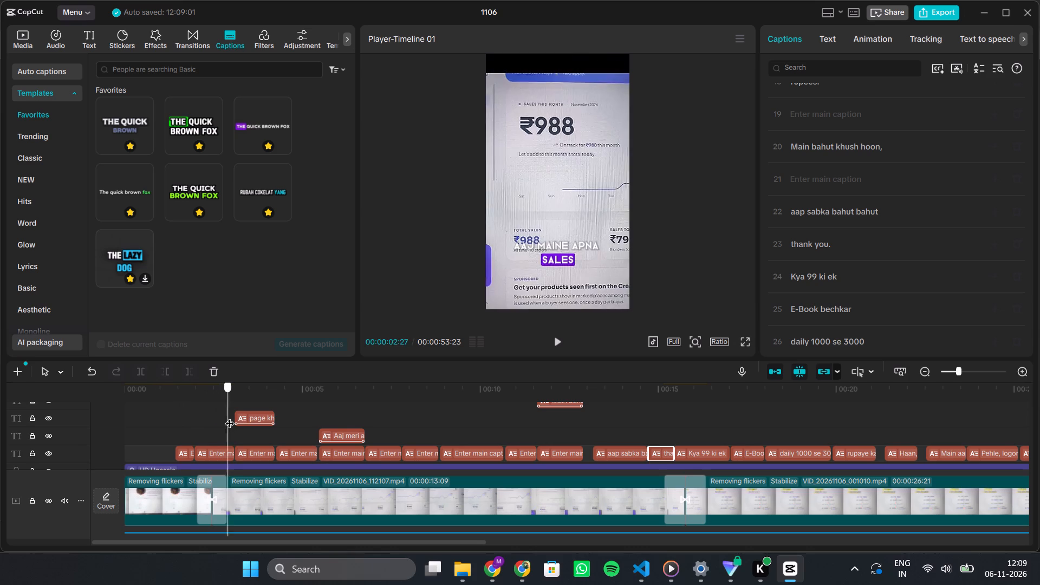
left_click_drag(230, 417, 392, 381)
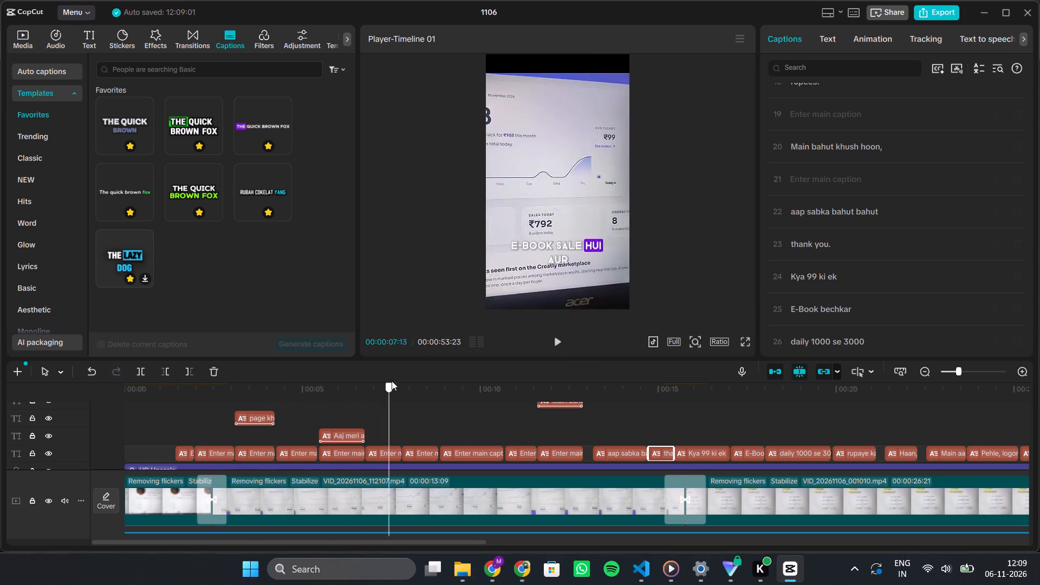
left_click_drag(392, 381, 535, 373)
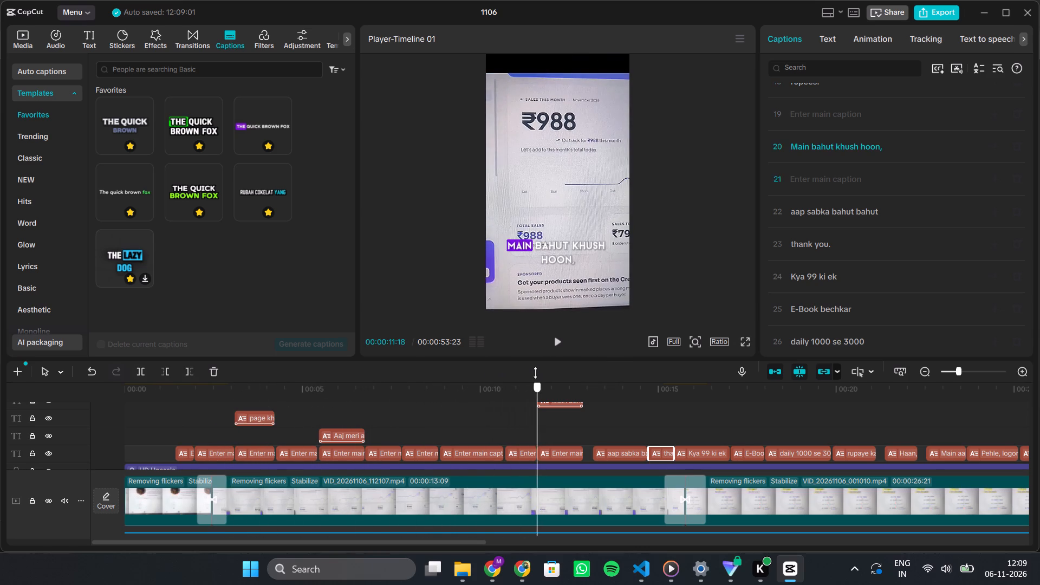
left_click_drag(535, 373, 602, 370)
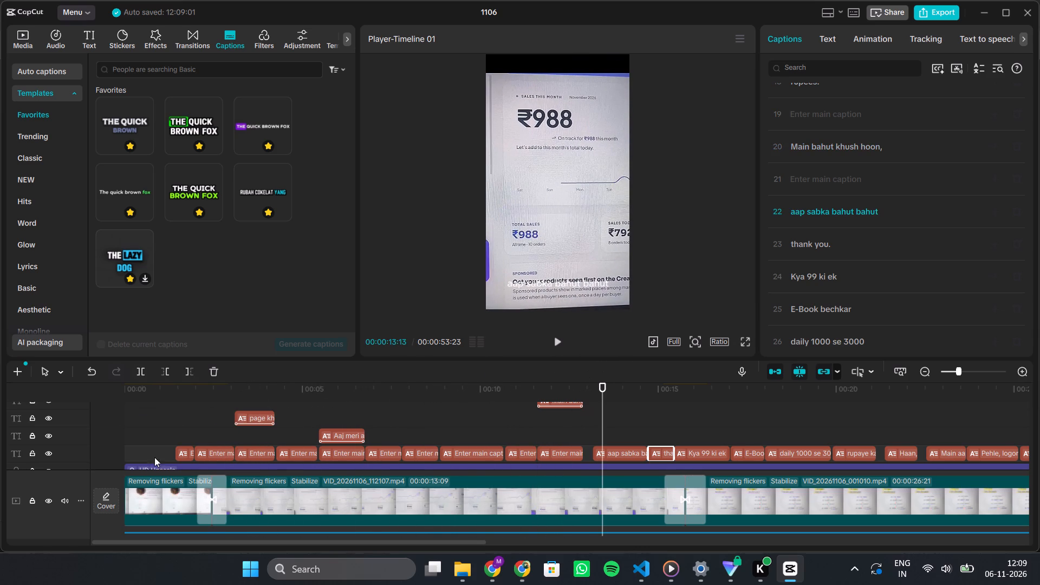
Delete all the emptied plain caption clips that precede "aap sabka bahut bahut" on the timeline.
left_click_drag(165, 456, 567, 452)
key("Delete")
Add a new purple-highlight template clip at 00:00:13:05 and trim it to the end of the "aap sabka bahut bahut" clip.
left_click_drag(602, 434, 593, 434)
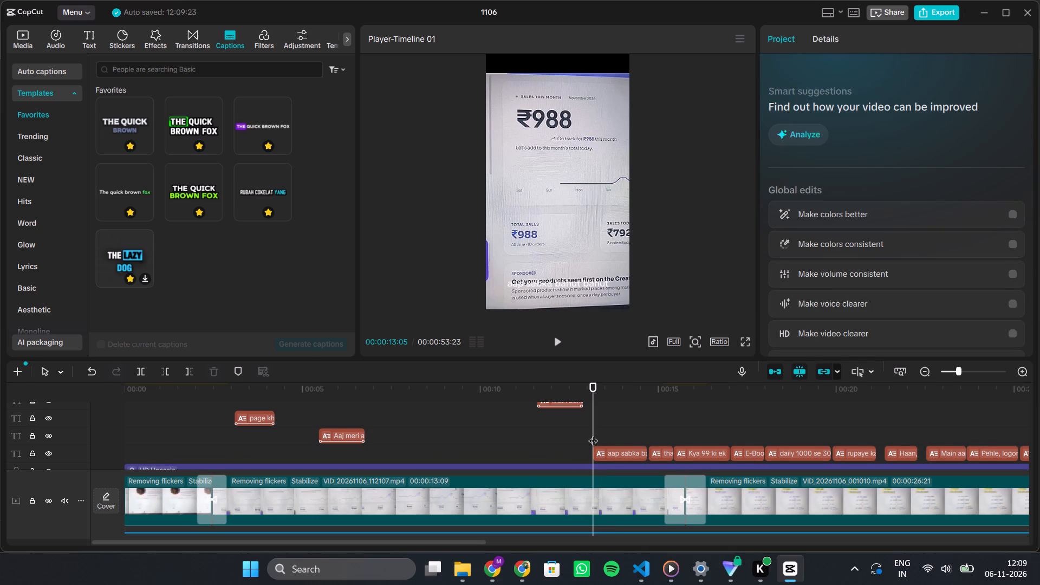
scroll(593, 434, "left", 1)
scroll(593, 434, "down", 4, "ctrl")
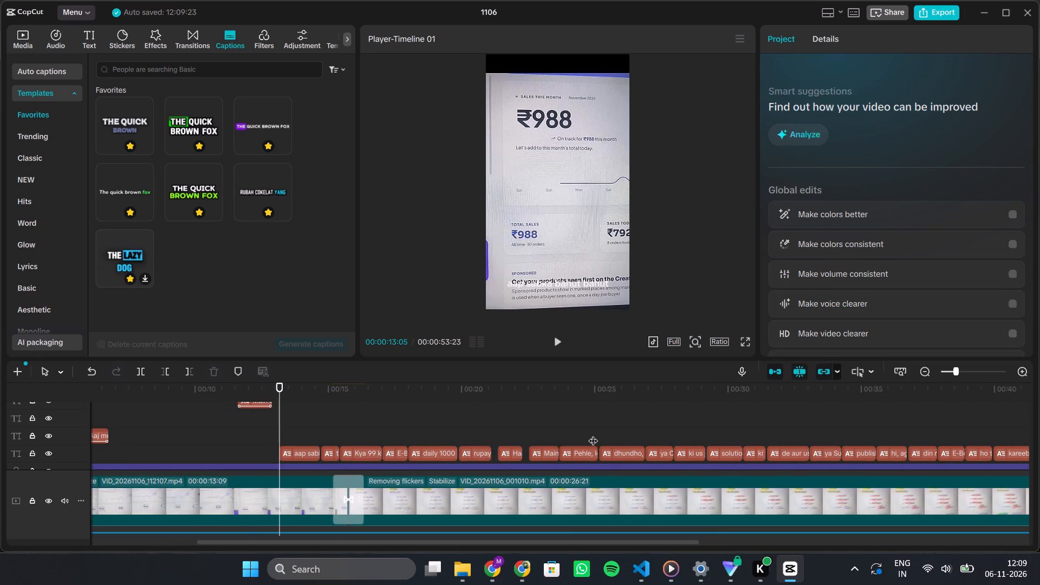
scroll(593, 434, "up", 11, "ctrl")
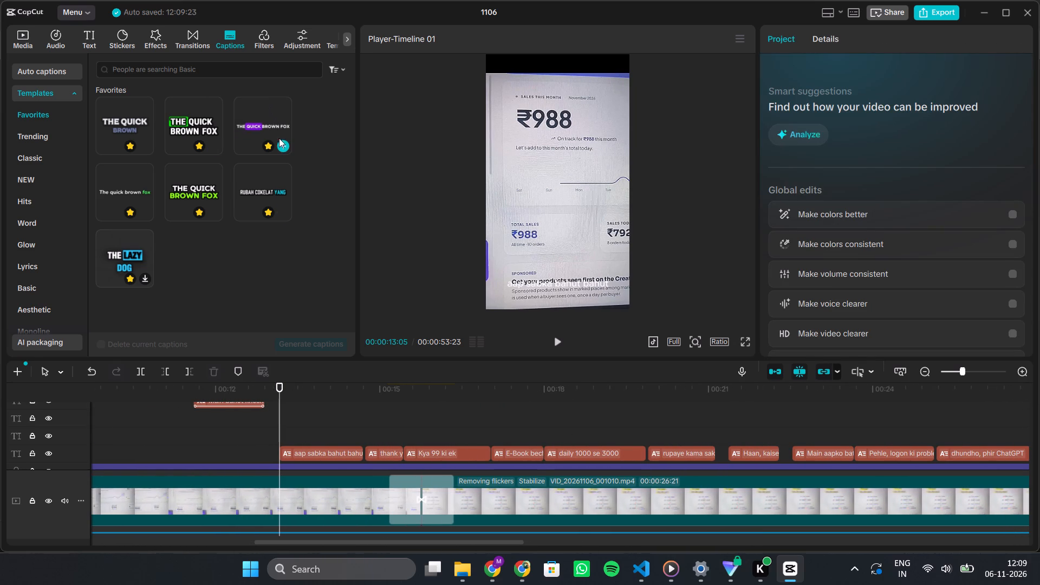
left_click(281, 142)
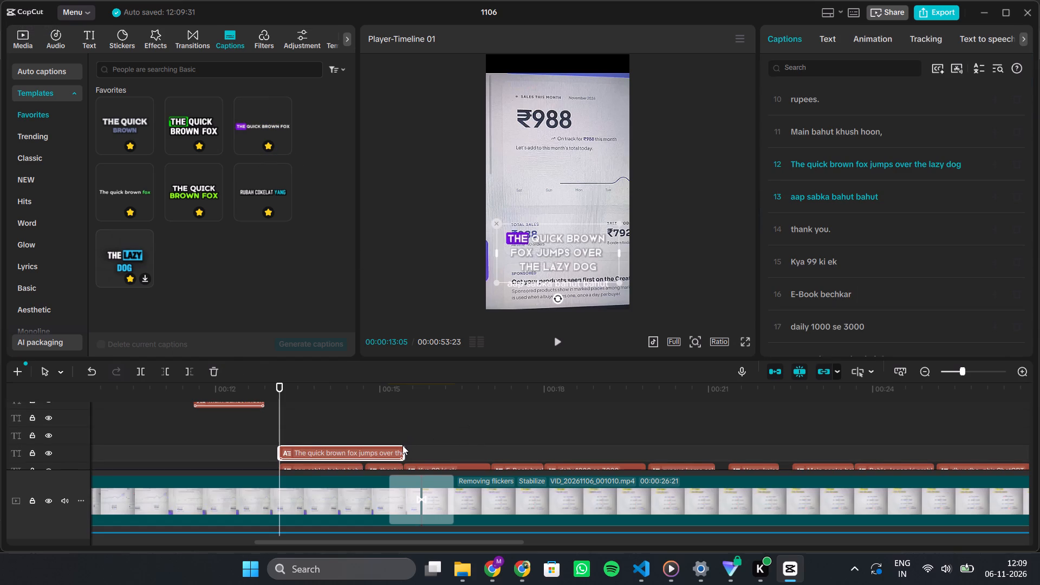
left_click_drag(404, 450, 354, 451)
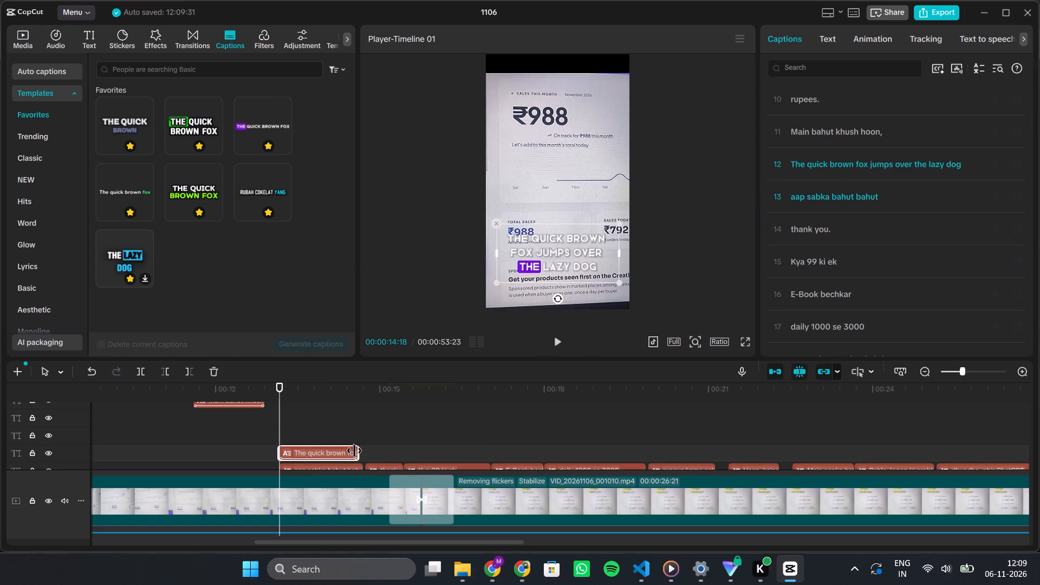
left_click_drag(354, 451, 356, 452)
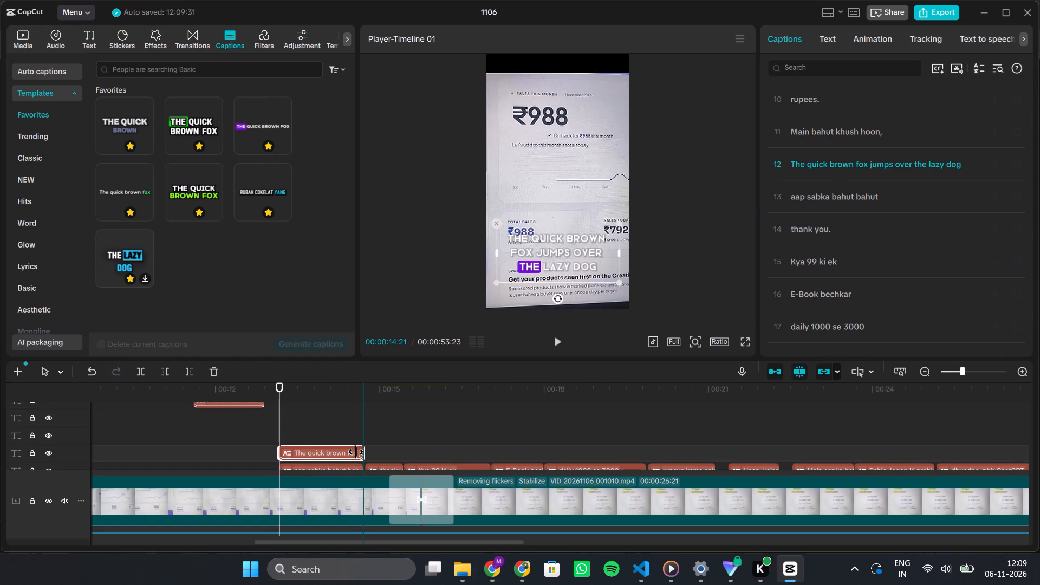
left_click_drag(356, 452, 356, 452)
Move the text "aap sabka bahut bahut" from its plain caption into the new template clip, replacing the placeholder sentence.
left_click(862, 197)
key("ctrl+a")
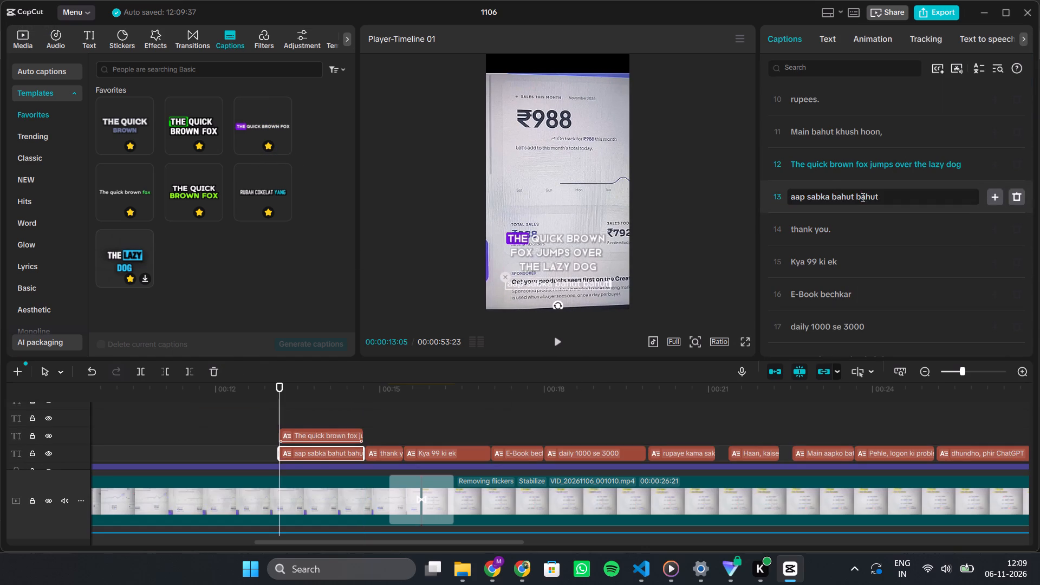
key("ctrl+x")
left_click(833, 162)
key("ctrl+a")
key("ctrl+v")
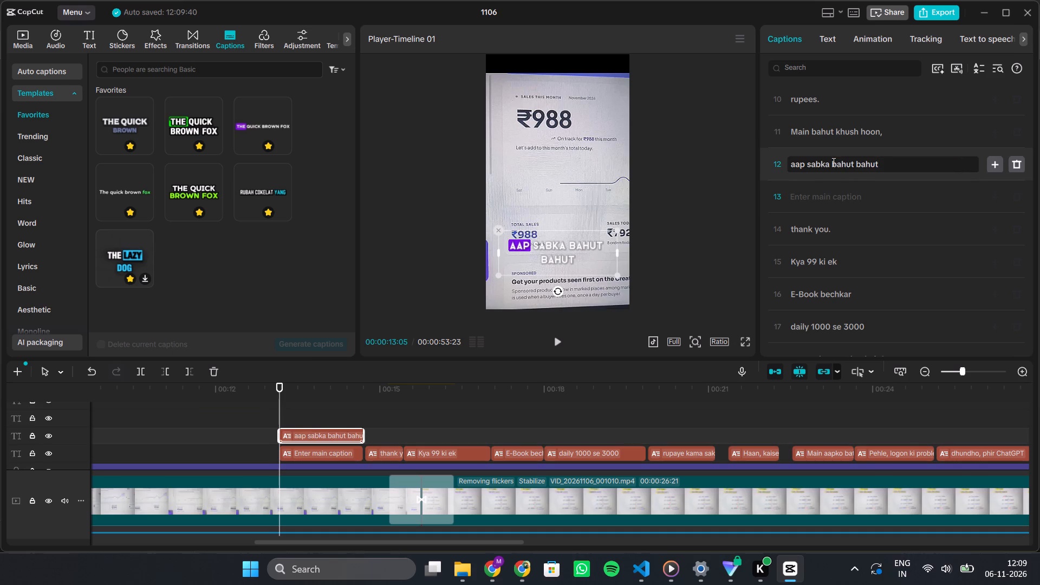
Add a new purple-highlight template clip at 00:00:14:22 and trim it to the end of the "thank you." clip.
left_click(801, 230)
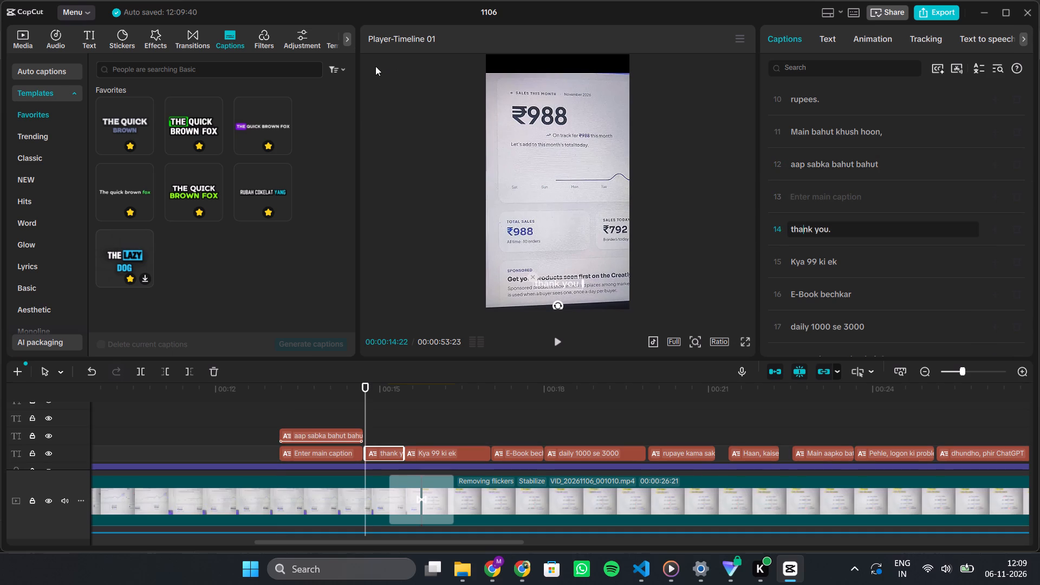
left_click(282, 146)
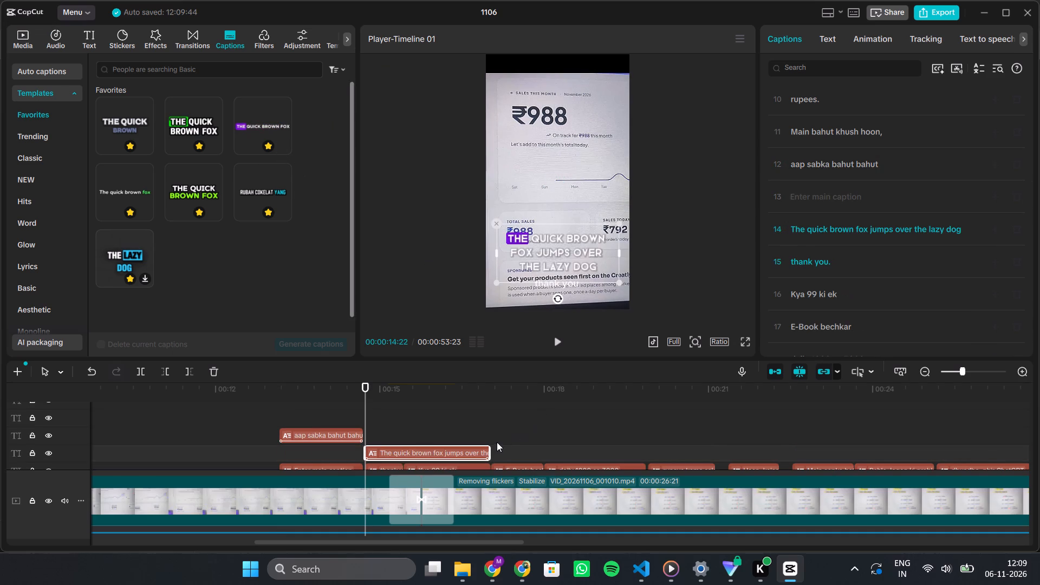
left_click_drag(491, 451, 411, 450)
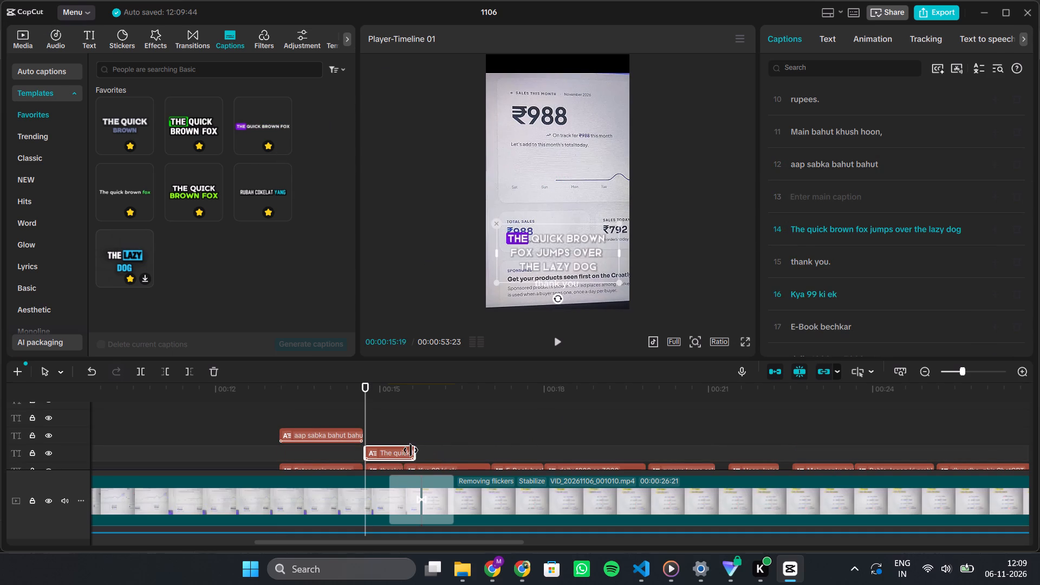
left_click_drag(411, 450, 405, 450)
Move the text "thank you." from its plain caption into the template clip above it, replacing the placeholder sentence.
left_click(846, 258)
key("ctrl+a")
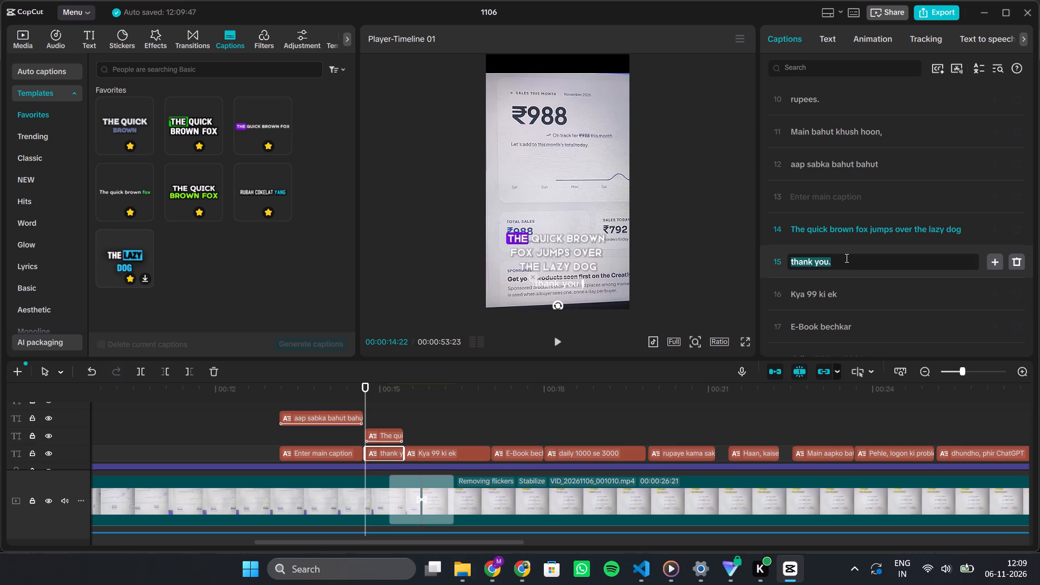
key("ctrl+x")
left_click(822, 234)
key("ctrl+a")
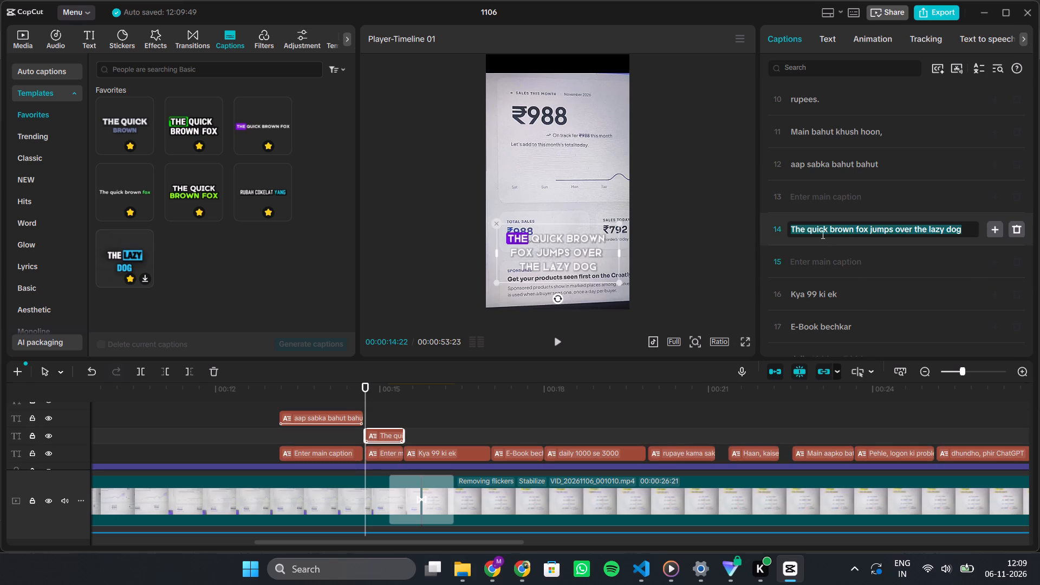
key("ctrl+v")
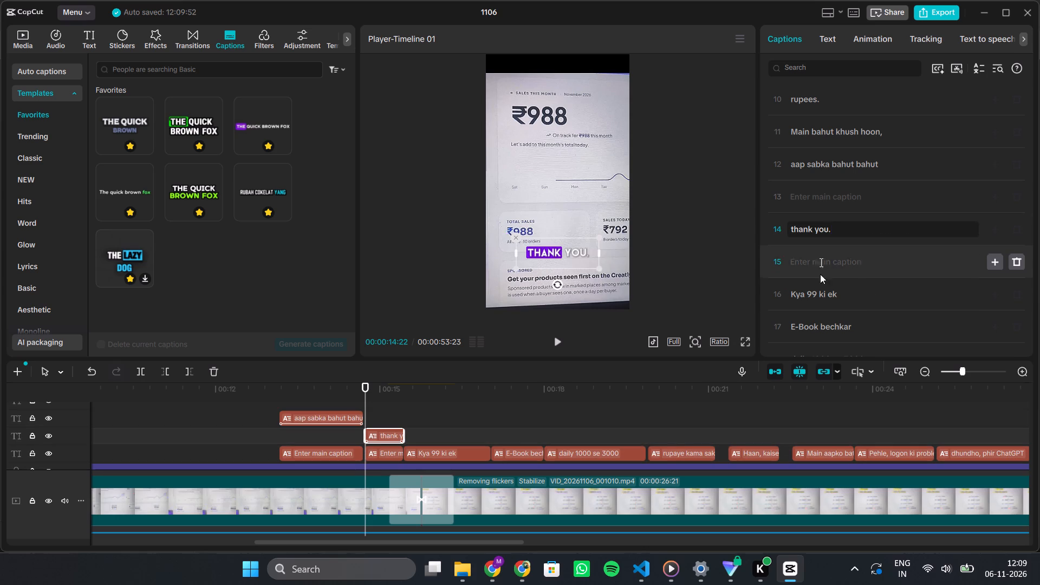
Add a new purple-highlight template clip at 00:00:15:13 and trim it to the end of the "Kya 99 ki ek" clip.
left_click(821, 294)
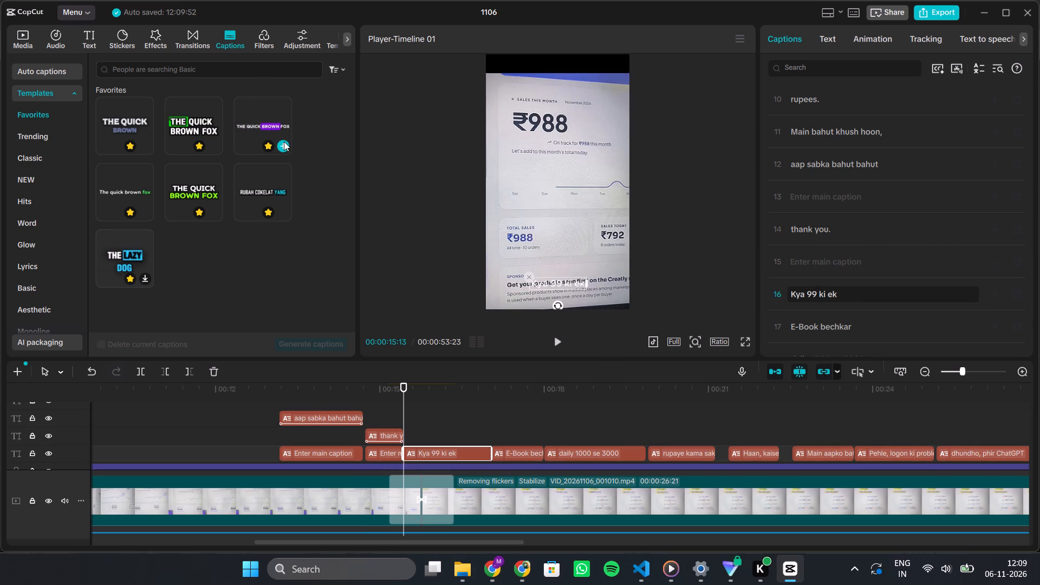
left_click(284, 141)
left_click_drag(530, 452, 490, 453)
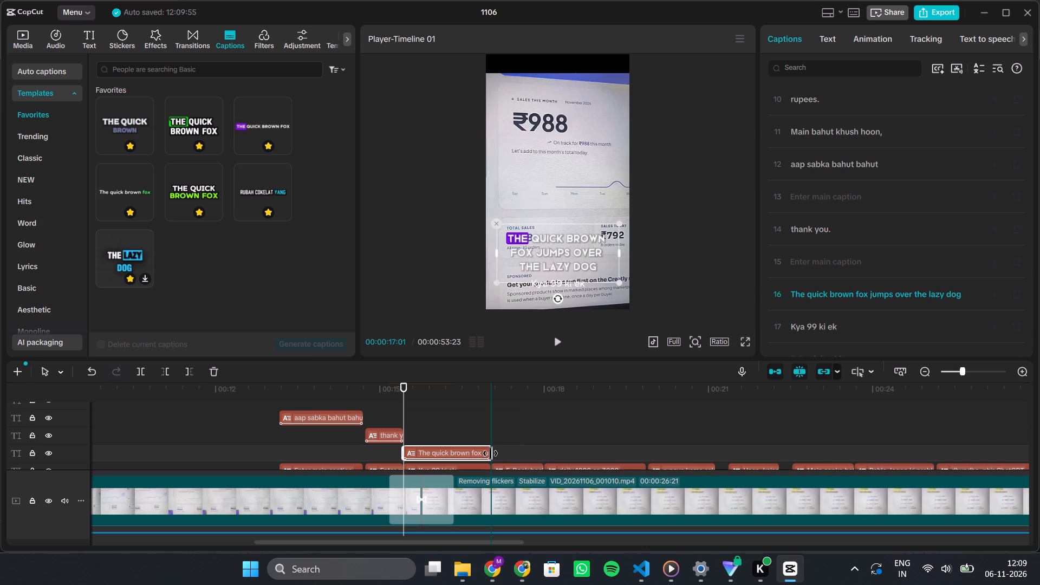
left_click_drag(490, 453, 491, 453)
Move the text "Kya 99 ki ek" from its plain caption into the new template clip, replacing the placeholder sentence.
left_click(801, 326)
key("ctrl+a")
key("ctrl+x")
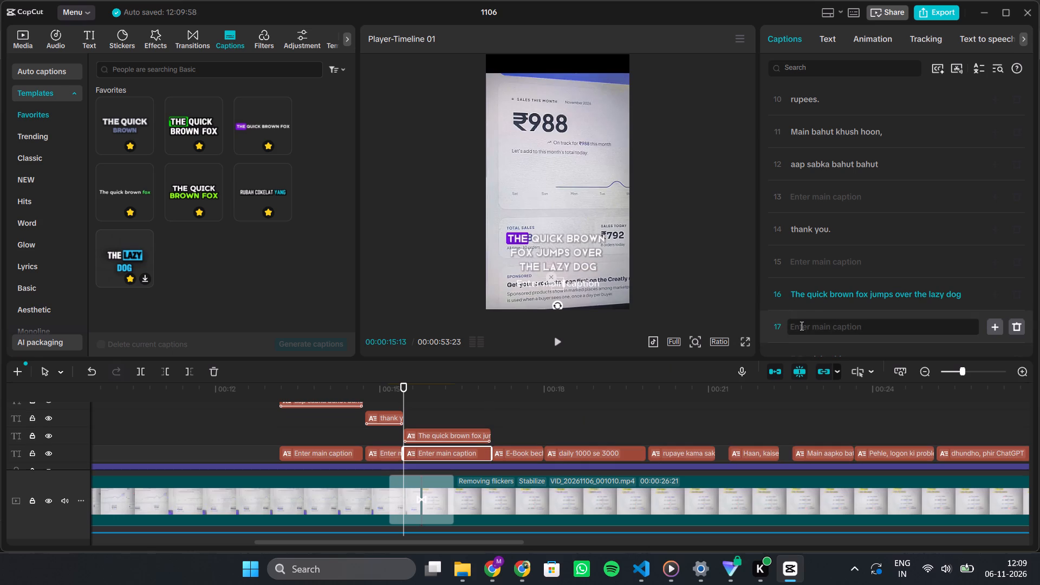
left_click(799, 296)
key("ctrl+a")
key("ctrl+v")
scroll(799, 296, "down", 3)
key("ctrl+a")
key("ctrl+v")
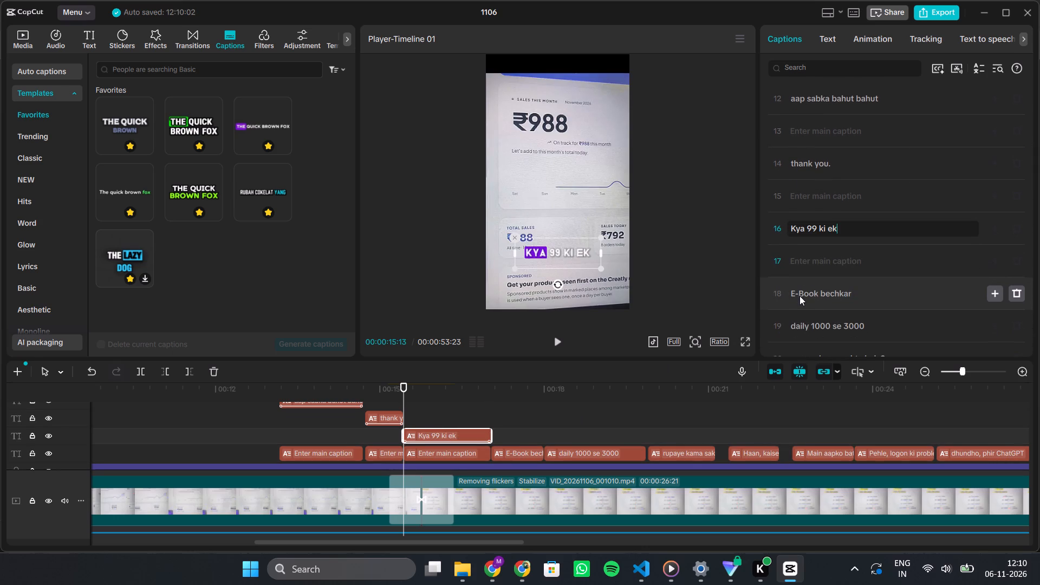
Add a purple-highlight template clip at 00:00:17:01 and move the text "E-Book bechkar" from its plain caption into it, replacing the placeholder.
left_click(817, 292)
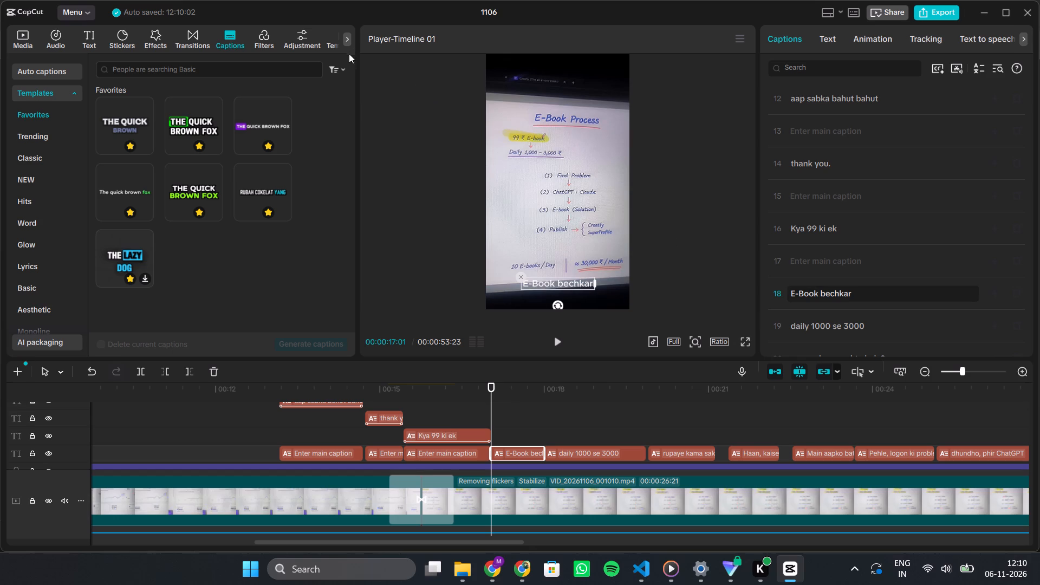
left_click(281, 144)
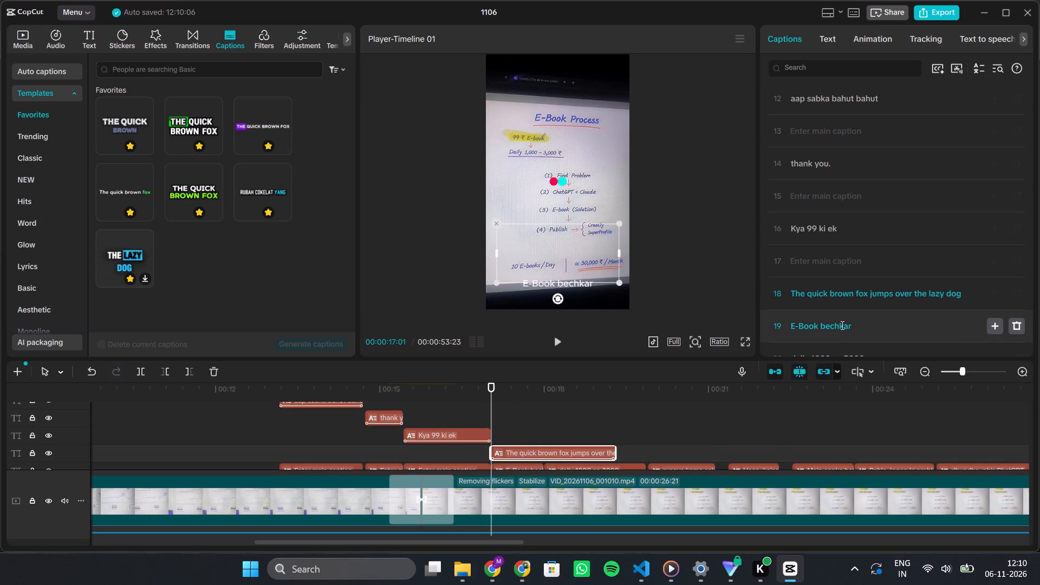
left_click(840, 324)
key("ctrl+a")
key("ctrl+x")
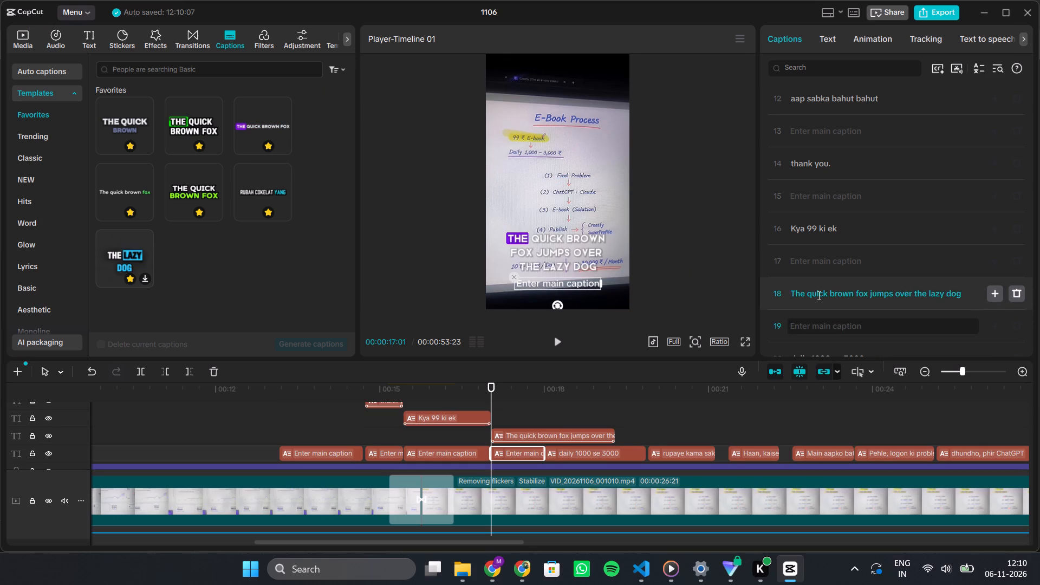
left_click(818, 295)
key("ctrl+a")
key("ctrl+v")
key("ctrl+a")
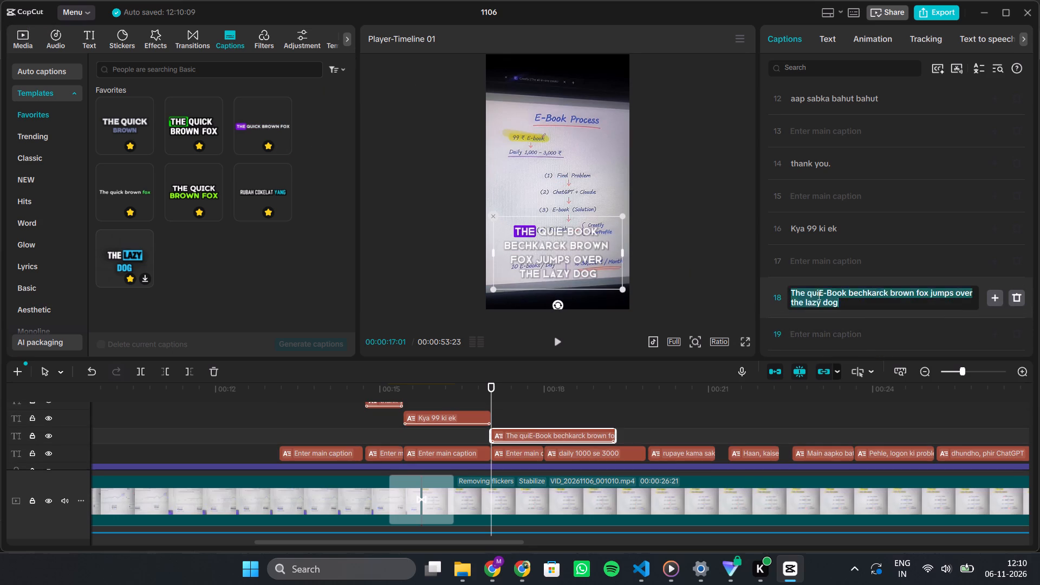
key("ctrl+v")
Trim the "E-Book bechkar" template clip to the end of the emptied plain caption clip beneath it.
scroll(818, 295, "down", 4)
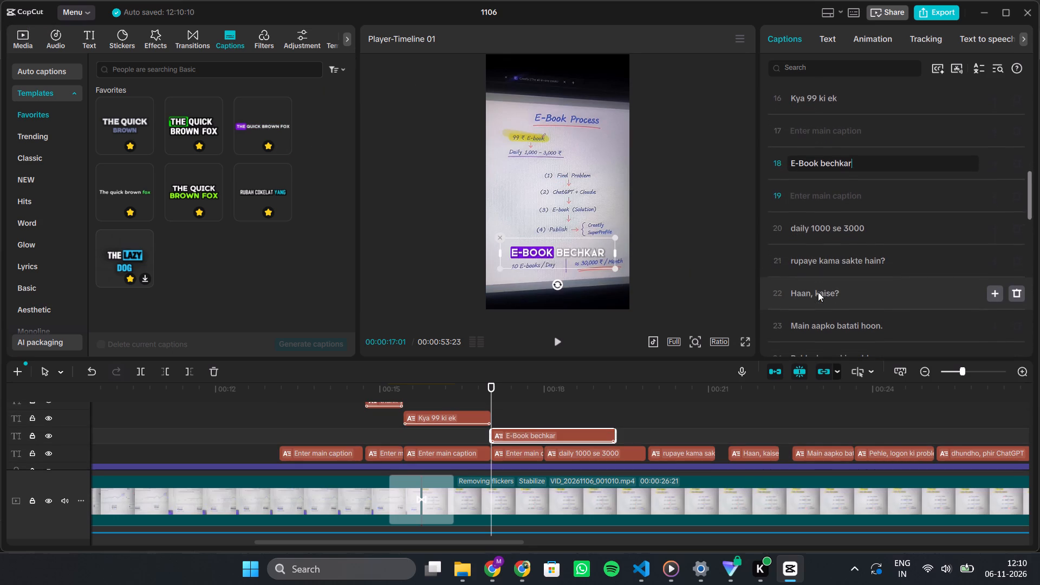
left_click_drag(616, 430, 558, 430)
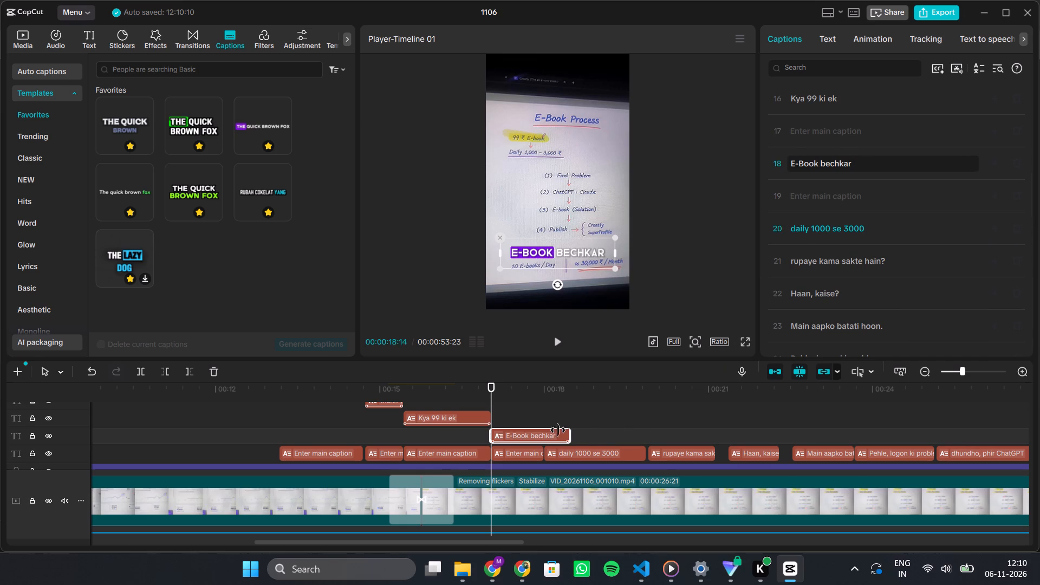
left_click_drag(558, 430, 542, 434)
Add a new purple-highlight template clip at 00:00:18:00 and trim it to the end of the "daily 1000 se 3000" clip.
left_click(862, 229)
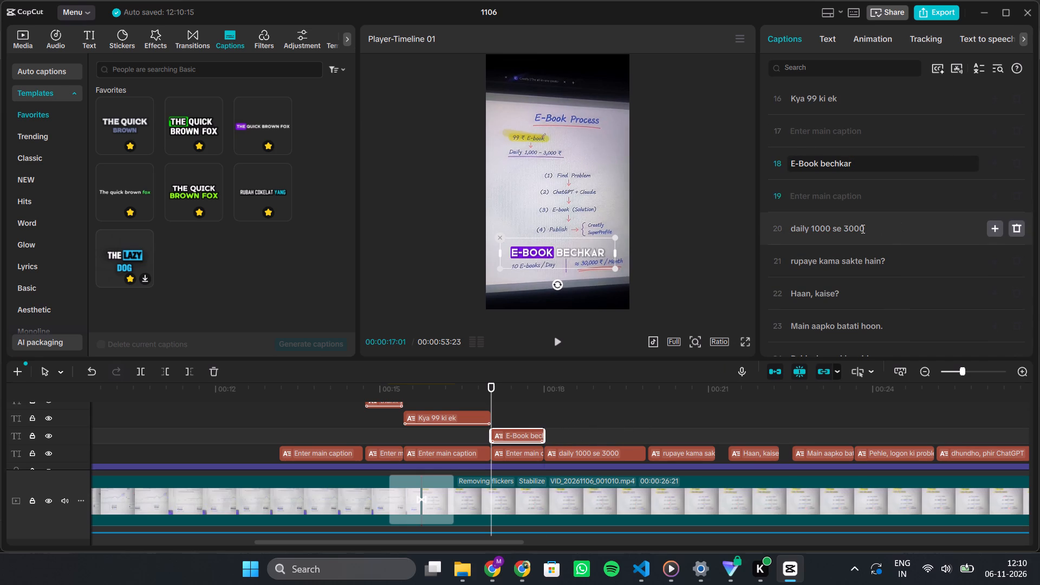
left_click(284, 145)
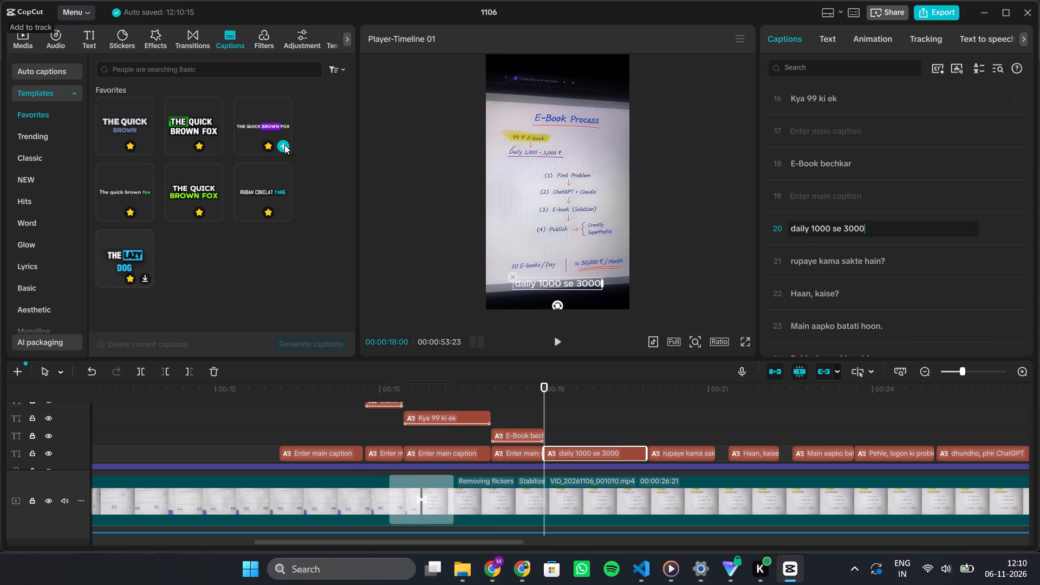
left_click_drag(667, 450, 648, 449)
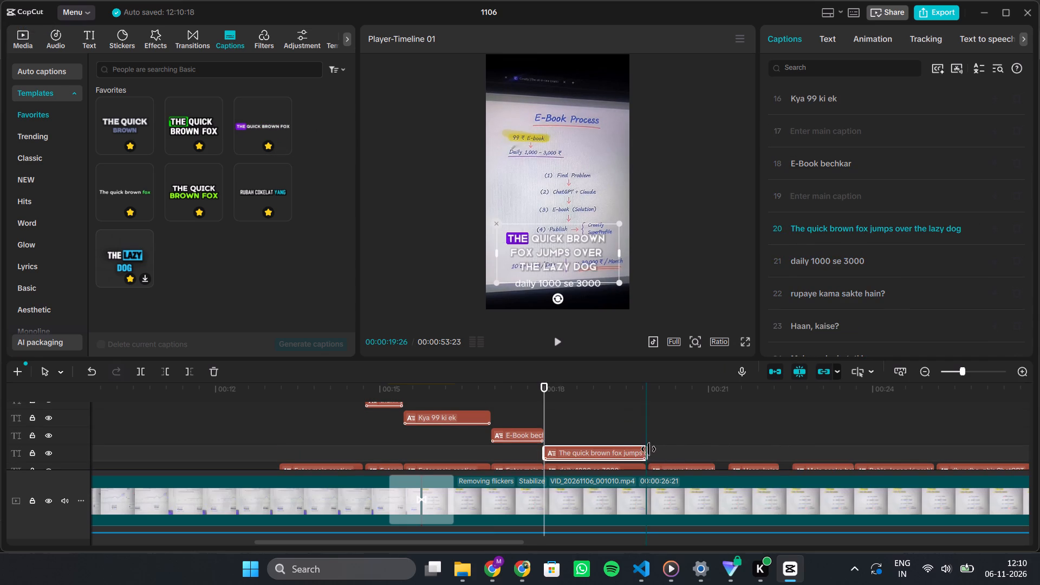
left_click_drag(648, 449, 646, 449)
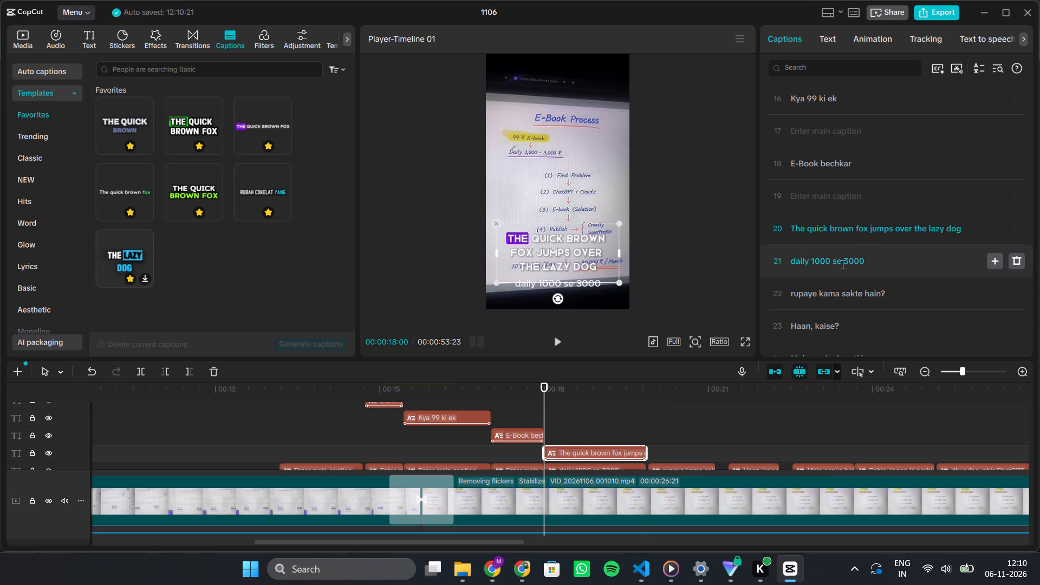
Move the text "daily 1000 se 3000" from its plain caption into the new template clip, replacing the placeholder sentence.
left_click(841, 264)
key("ctrl+a")
key("ctrl+x")
left_click(815, 227)
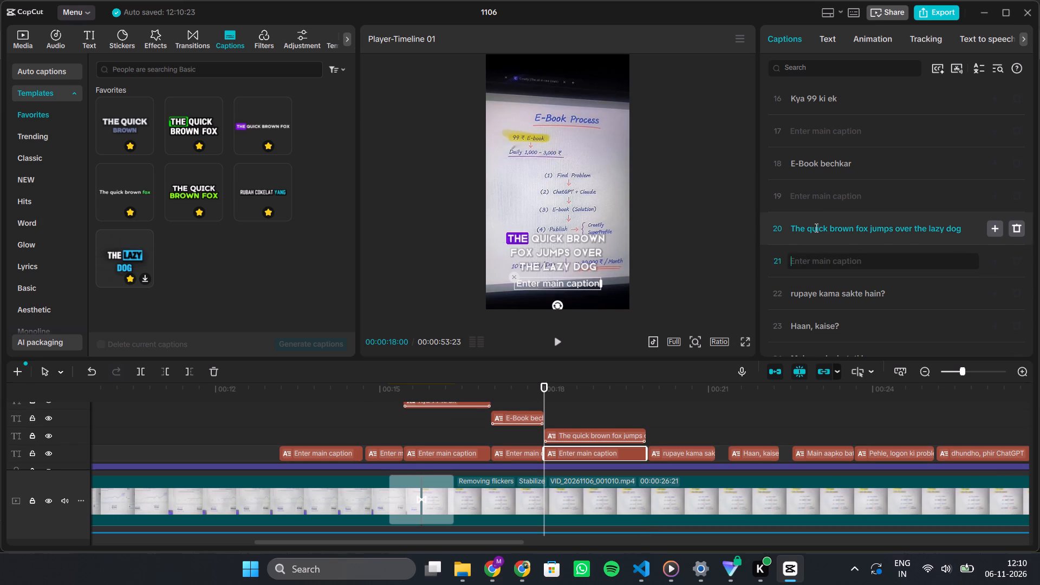
key("ctrl+a")
key("ctrl+v")
Add a new purple-highlight template clip at 00:00:19:27 and trim it to the end of the "rupaye kama sakte hain?" clip.
scroll(815, 227, "down", 5)
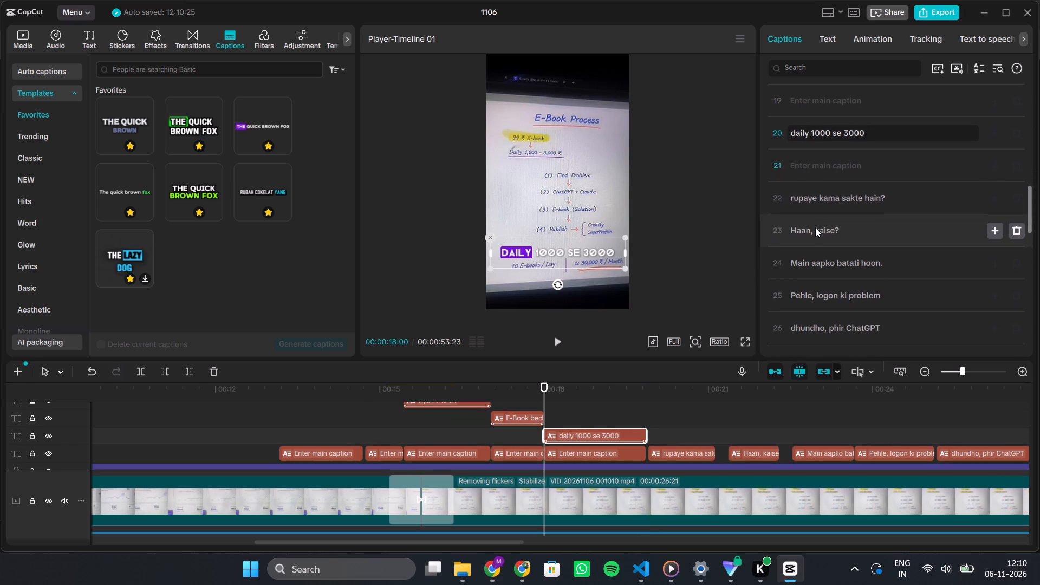
left_click(810, 198)
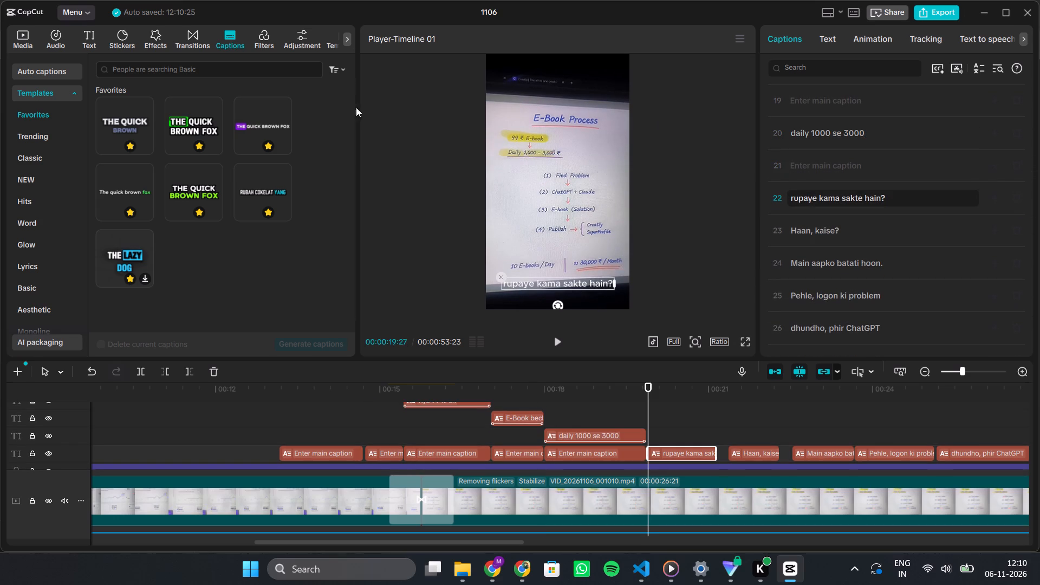
left_click(283, 142)
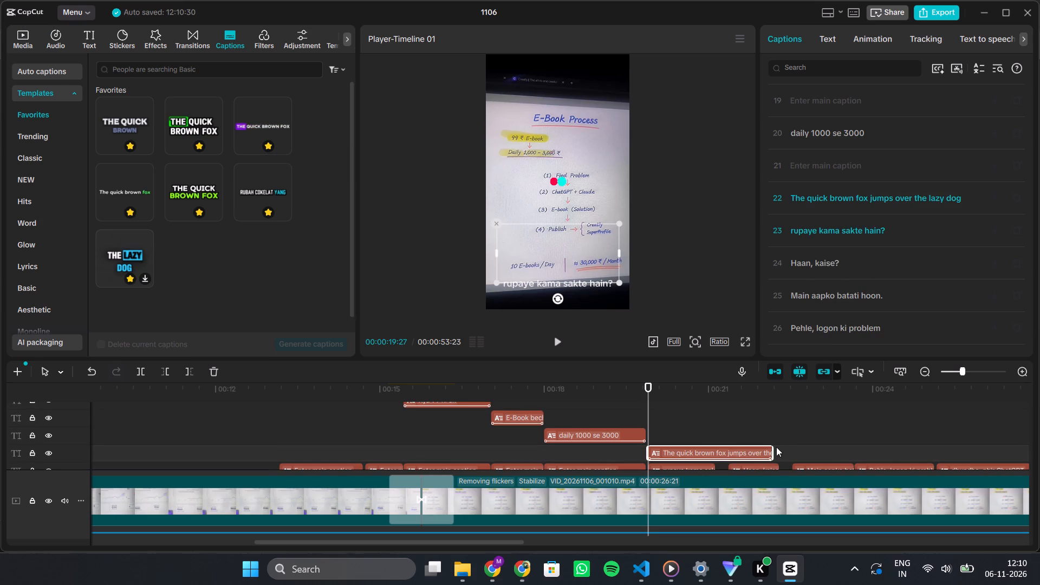
left_click_drag(773, 447, 710, 457)
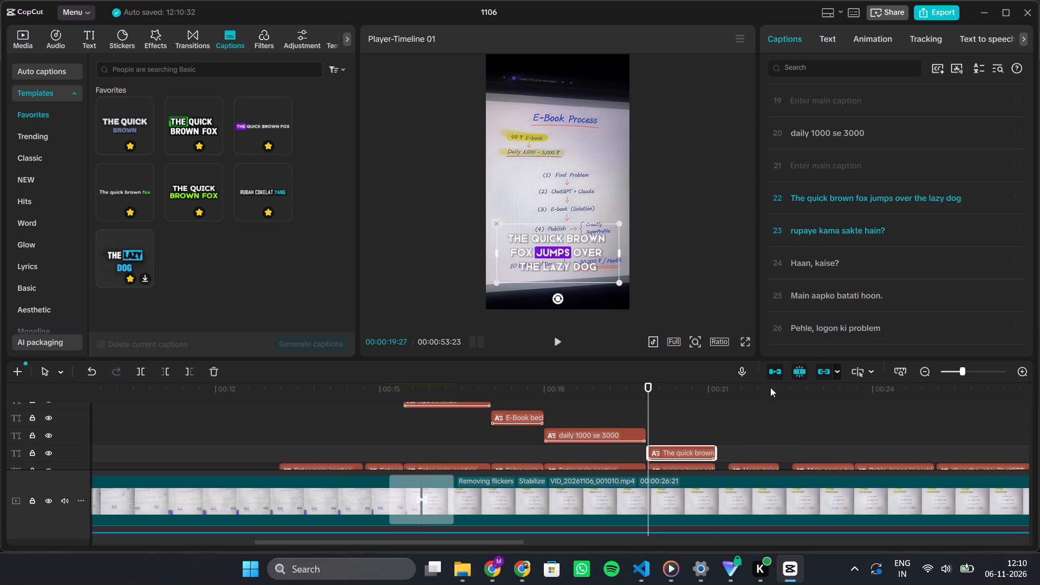
Move the text "rupaye kama sakte hain?" from its plain caption into the new template clip, replacing the placeholder sentence.
left_click(842, 231)
key("ctrl+a")
key("ctrl+x")
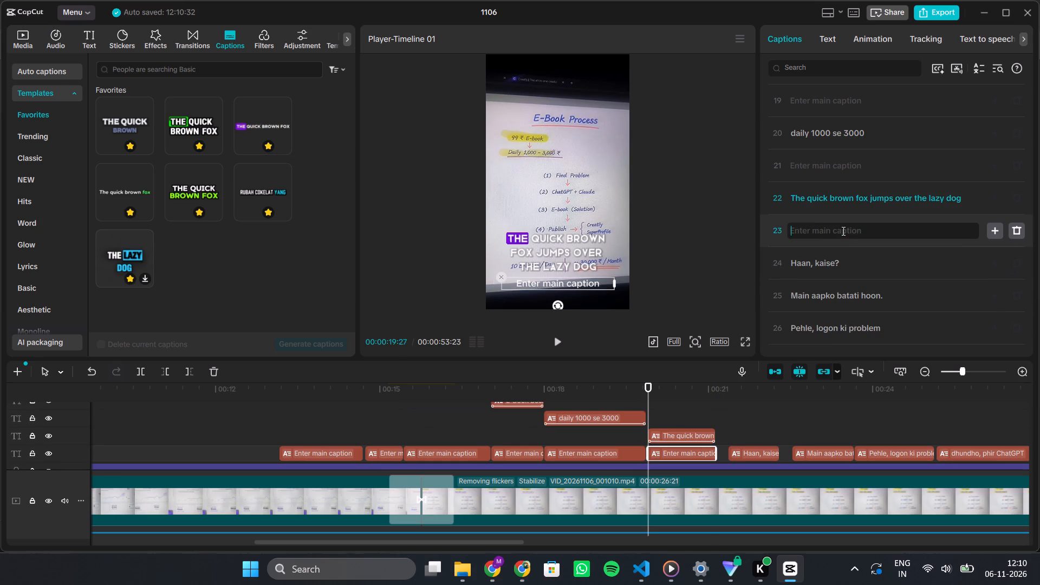
left_click(821, 199)
key("ctrl+a")
key("ctrl+v")
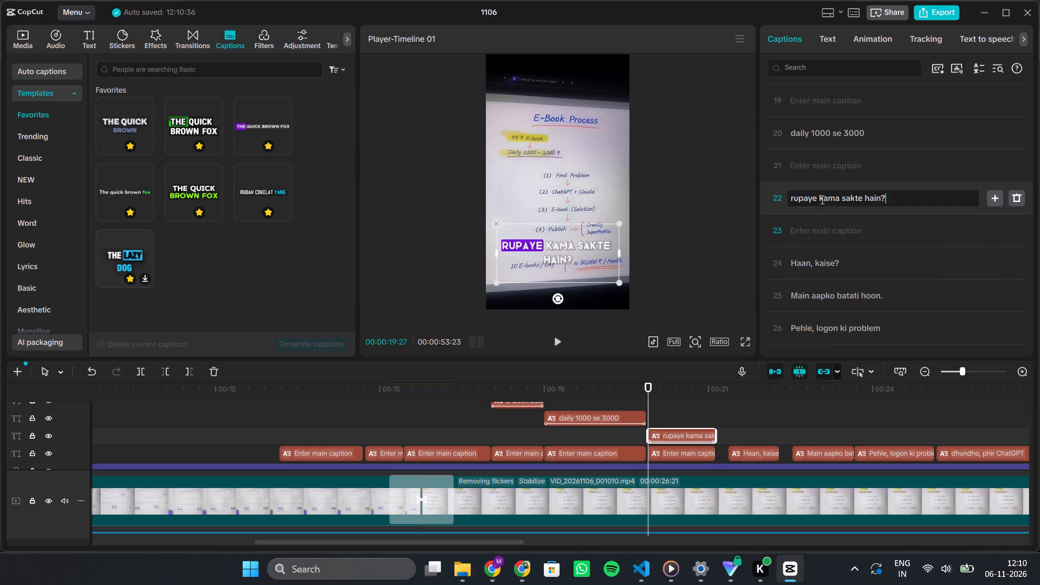
Add a new purple-highlight template clip at 00:00:21:11 and trim it to the end of the "Haan, kaise?" clip.
left_click(815, 261)
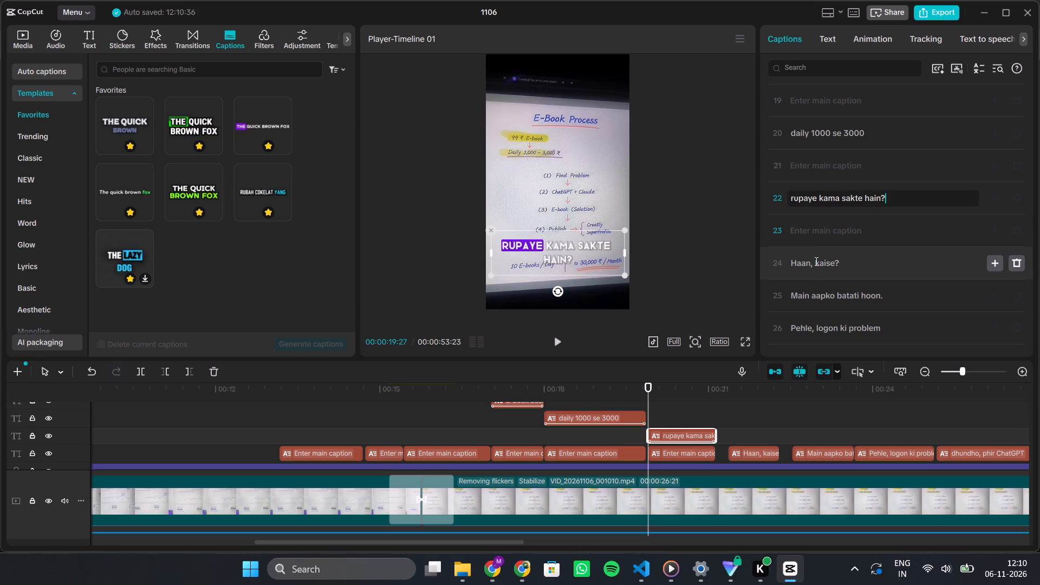
left_click(280, 144)
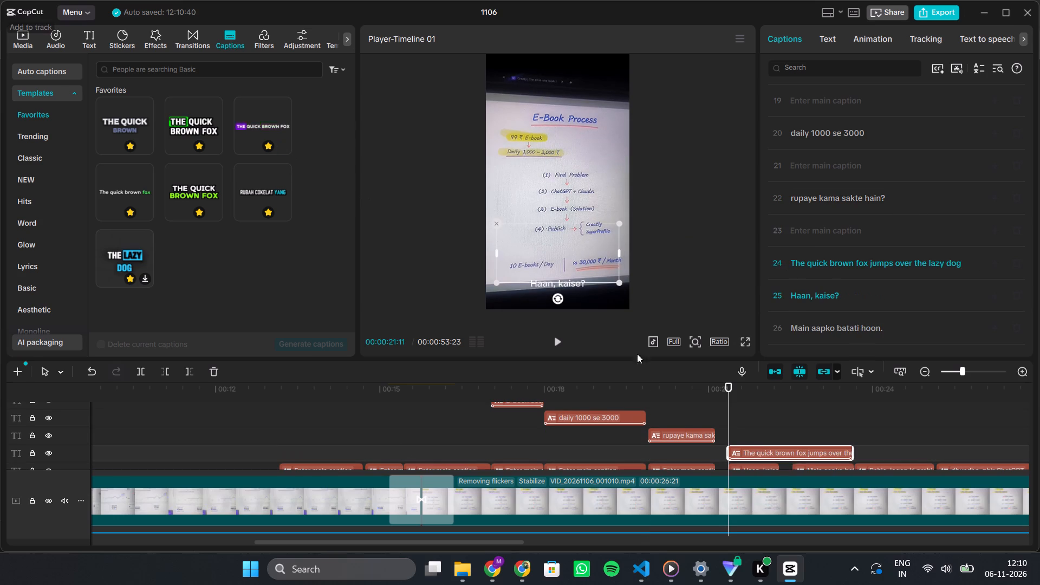
left_click_drag(851, 449, 776, 450)
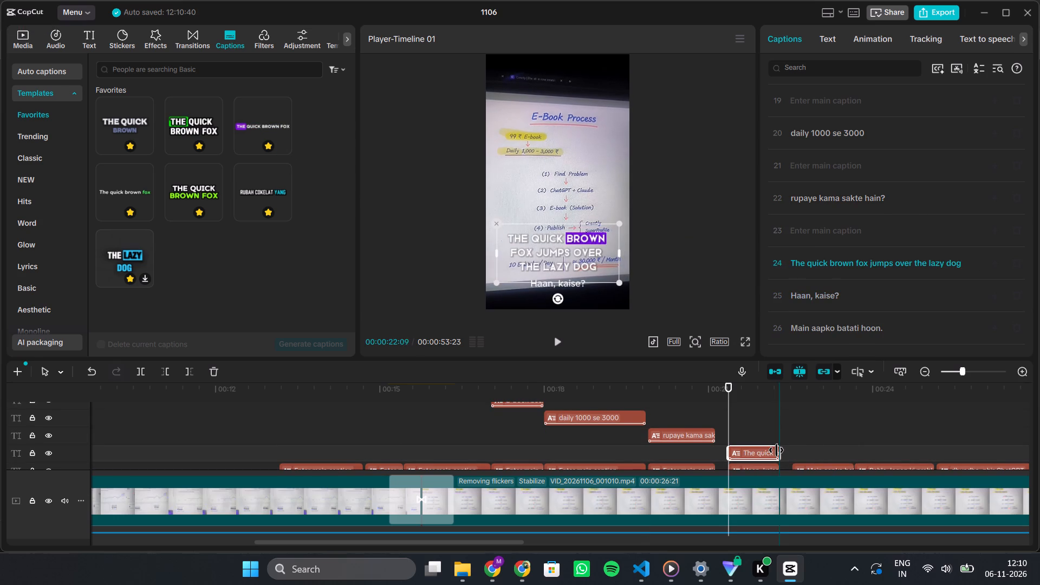
left_click_drag(776, 450, 776, 450)
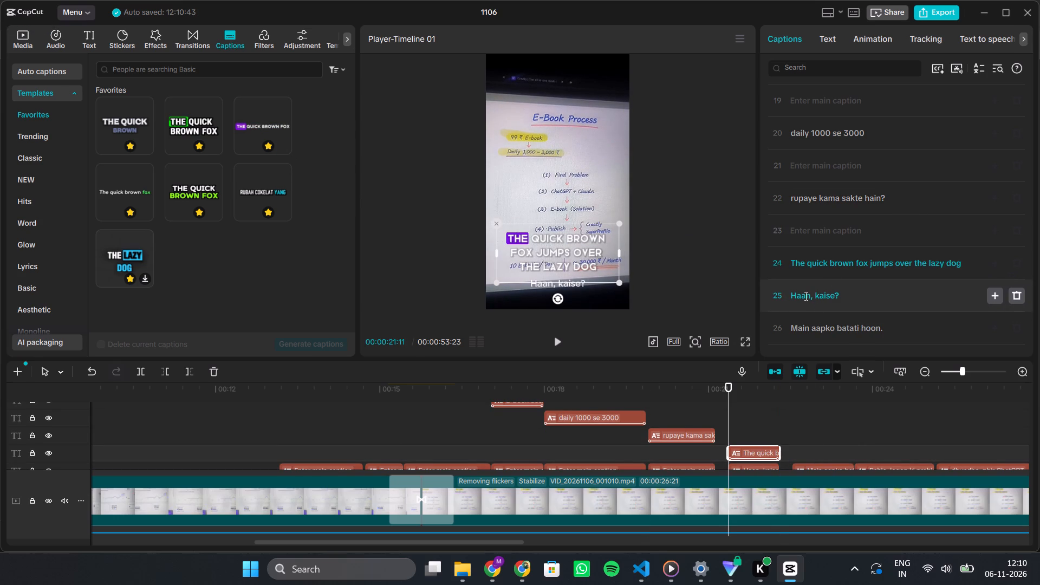
Move the text "Haan, kaise?" from its plain caption into the new template clip, replacing the placeholder sentence.
left_click(805, 296)
key("ctrl+a")
key("ctrl+x")
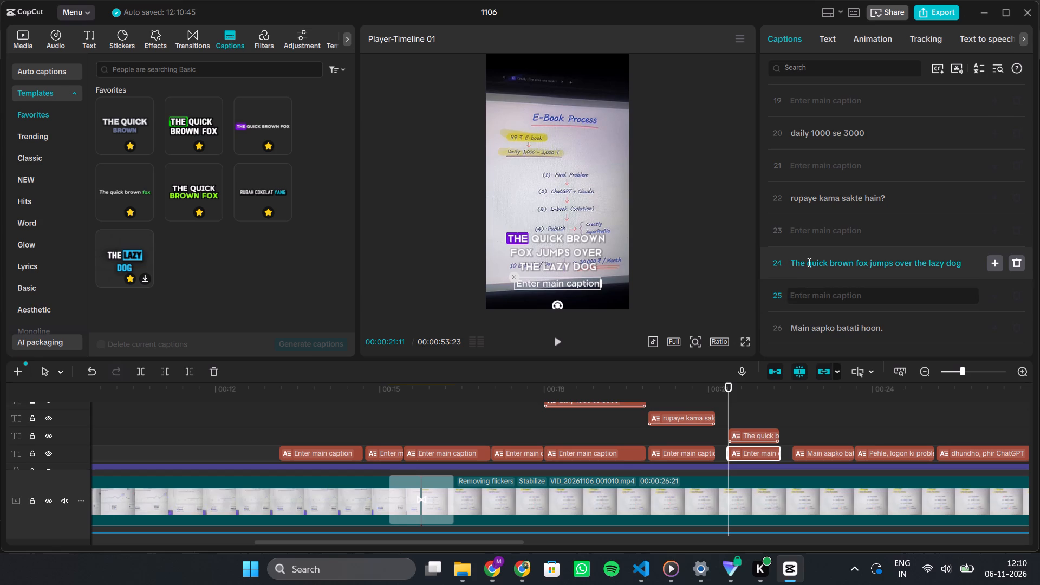
left_click(808, 262)
key("ctrl+a")
key("ctrl+v")
Add a new purple-highlight template clip at 00:00:22:16 and trim it to the end of the "Main aapko batati hoon." clip.
left_click(841, 326)
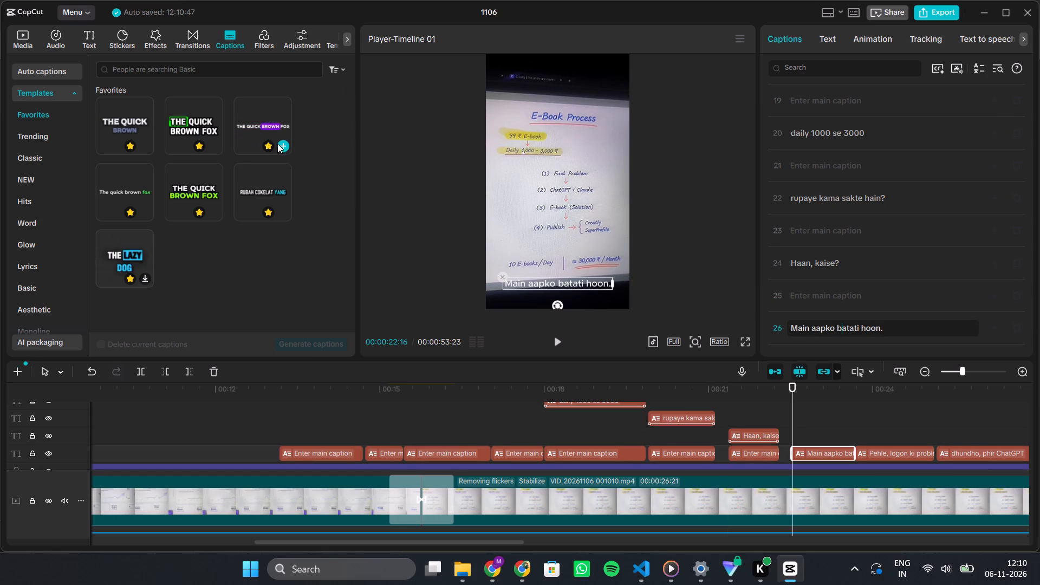
left_click(278, 144)
left_click_drag(916, 454, 853, 453)
Move the text "Main aapko batati hoon." from its plain caption into the new template clip, replacing the placeholder sentence.
scroll(824, 277, "down", 3)
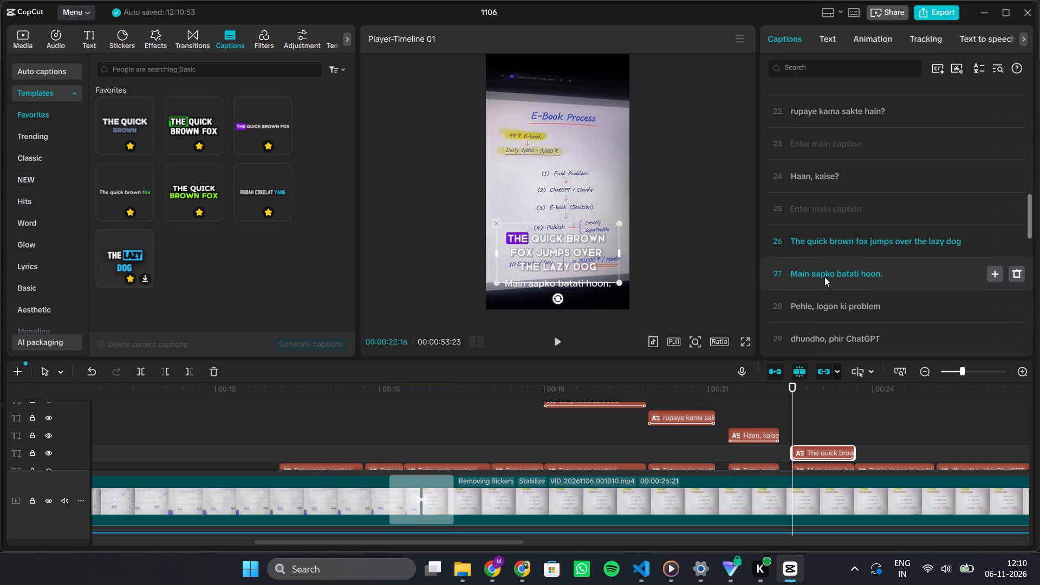
scroll(824, 277, "down", 4)
scroll(824, 277, "up", 3)
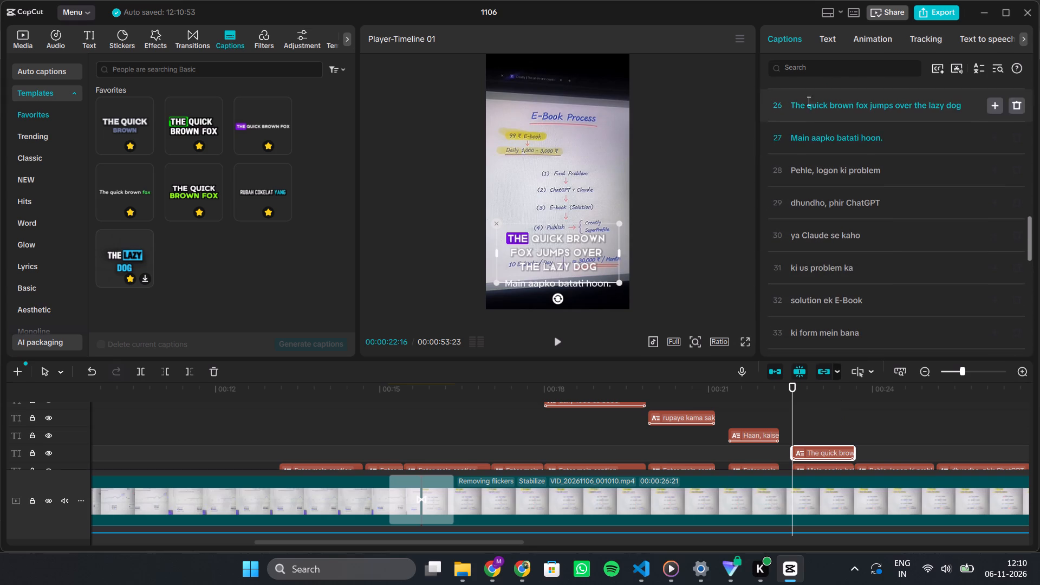
left_click(807, 138)
key("ctrl+a")
key("ctrl+x")
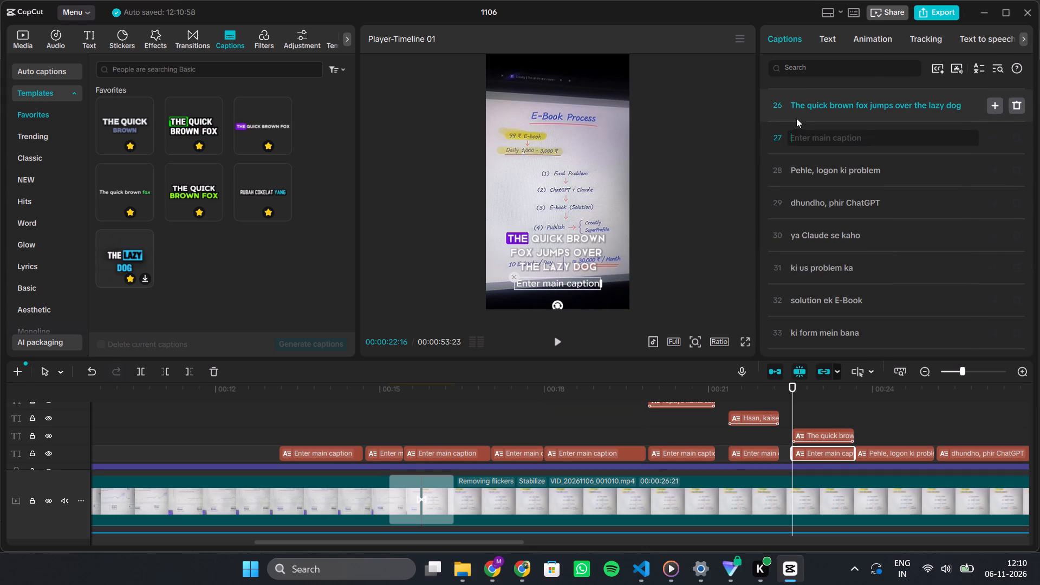
left_click(807, 101)
key("ctrl+a")
key("ctrl+v")
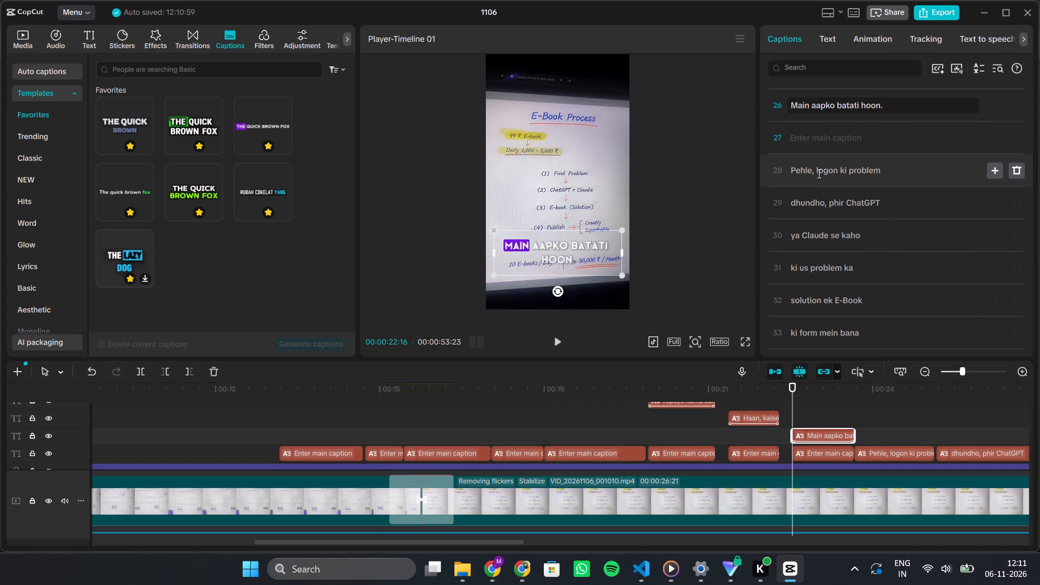
Add a new purple-highlight template clip at 00:00:23:20 and trim it to the end of the "Pehle, logon ki problem" clip.
left_click(818, 172)
left_click(278, 142)
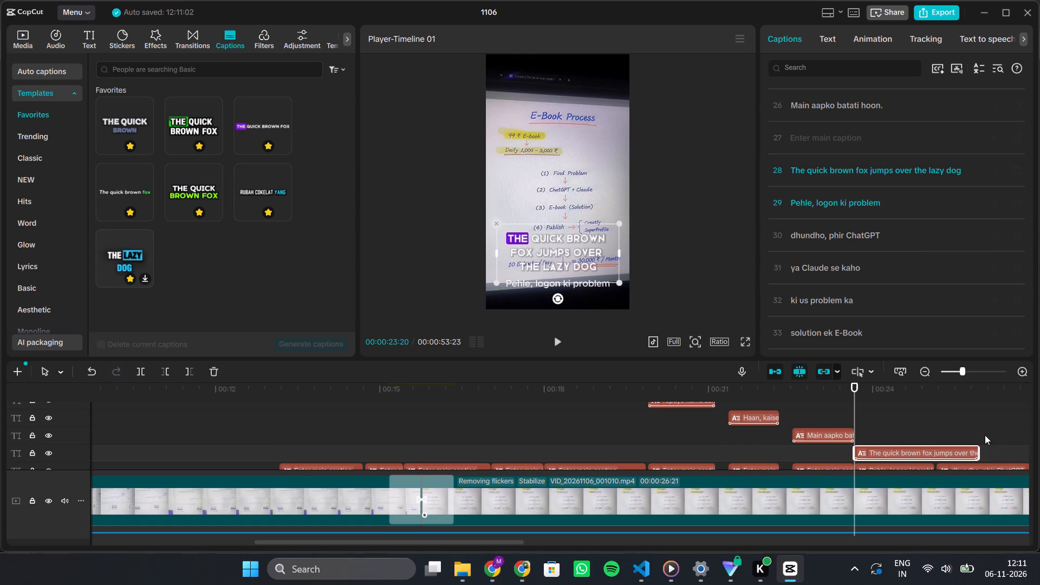
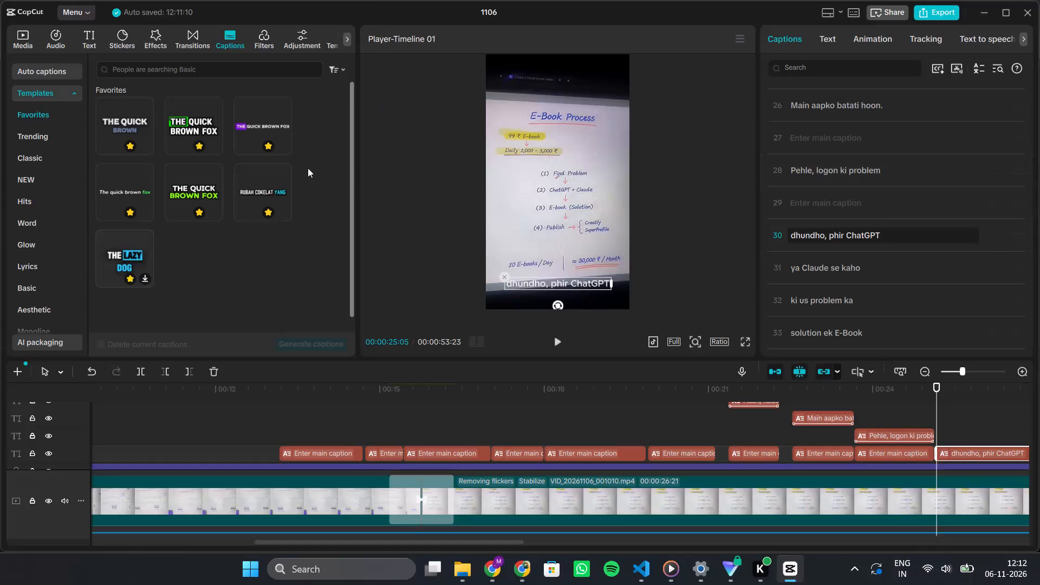
Add a new purple-highlight template clip at 00:00:25:05 and trim it to the end of the "dhundho, phir ChatGPT" clip.
left_click(283, 142)
scroll(670, 464, "left", 1)
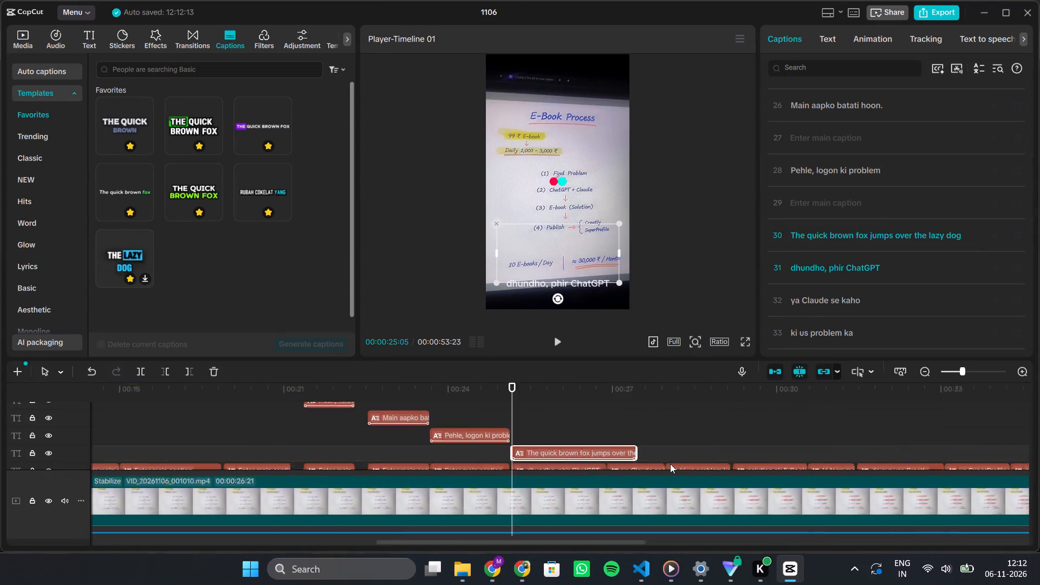
scroll(670, 464, "left", 2)
scroll(670, 464, "down", 1)
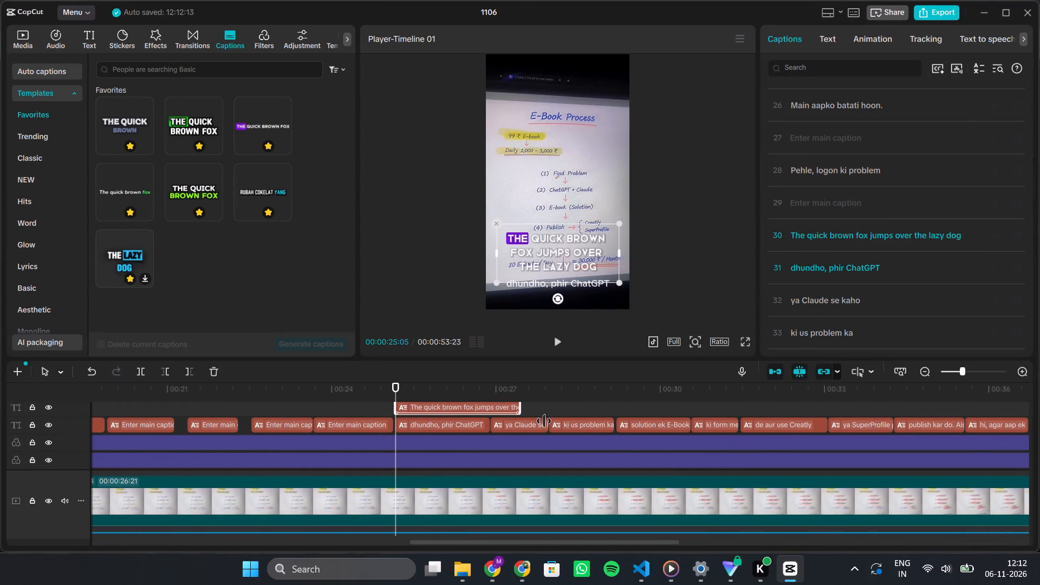
left_click_drag(521, 409, 487, 412)
Move the text "dhundho, phir ChatGPT" from its plain caption into the new template clip, replacing the placeholder sentence.
left_click(870, 268)
key("ctrl+a")
key("ctrl+x")
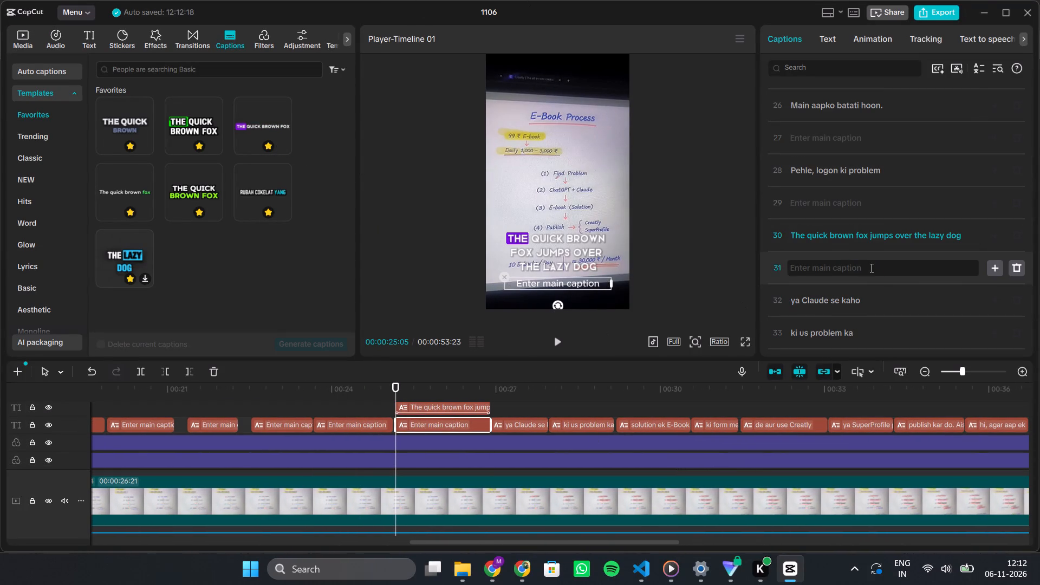
left_click(842, 239)
key("ctrl+a")
key("ctrl+v")
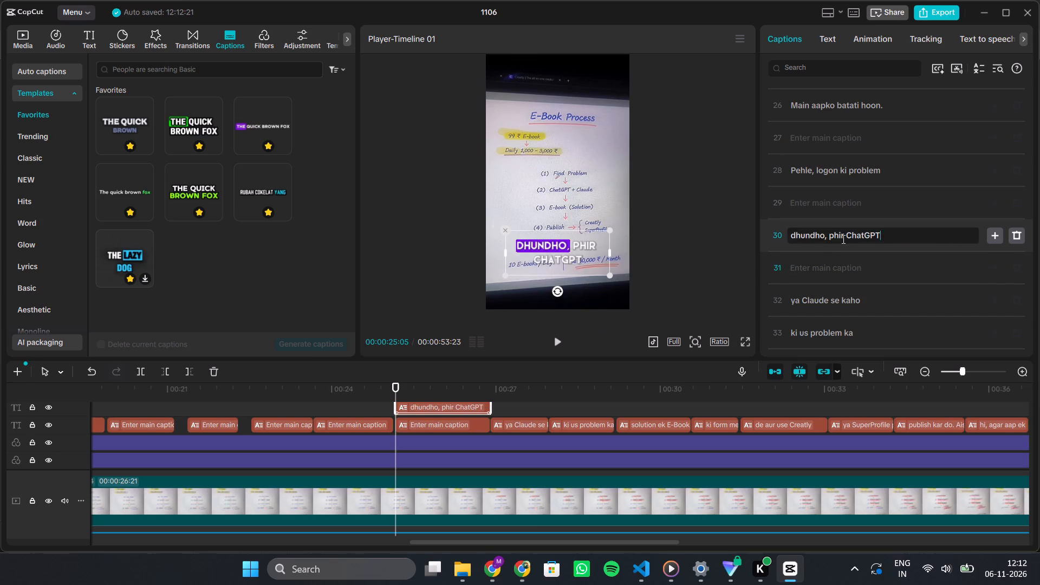
Add a new purple-highlight template clip at 00:00:26:27 and trim it to the end of the "ya Claude se kaho" clip.
scroll(842, 239, "down", 6)
left_click(825, 198)
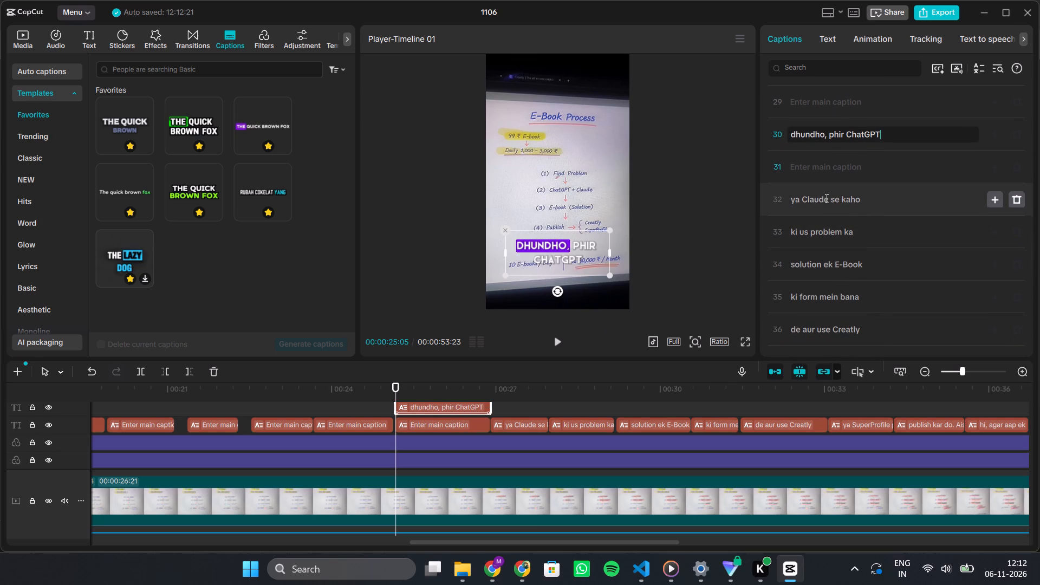
left_click(283, 145)
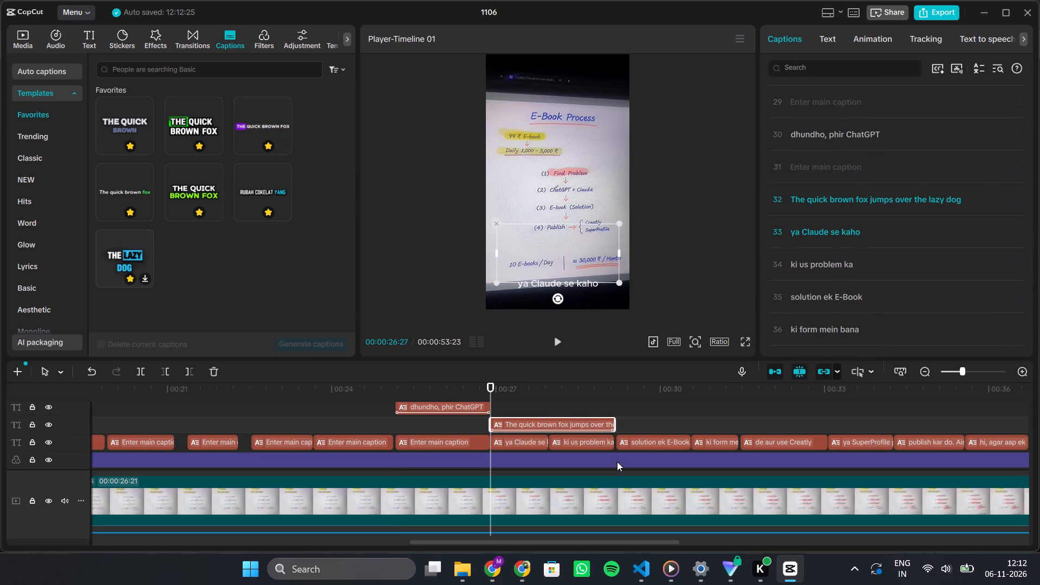
left_click_drag(614, 422, 544, 427)
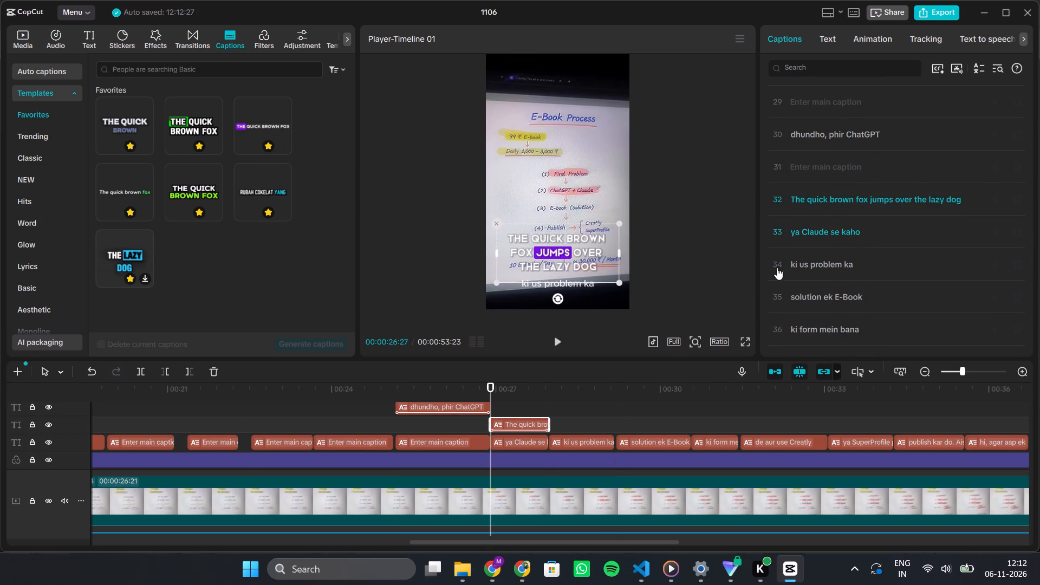
Move the text "ya Claude se kaho" from its plain caption into the new template clip, replacing the placeholder sentence.
left_click(815, 232)
key("ctrl+a")
key("ctrl+x")
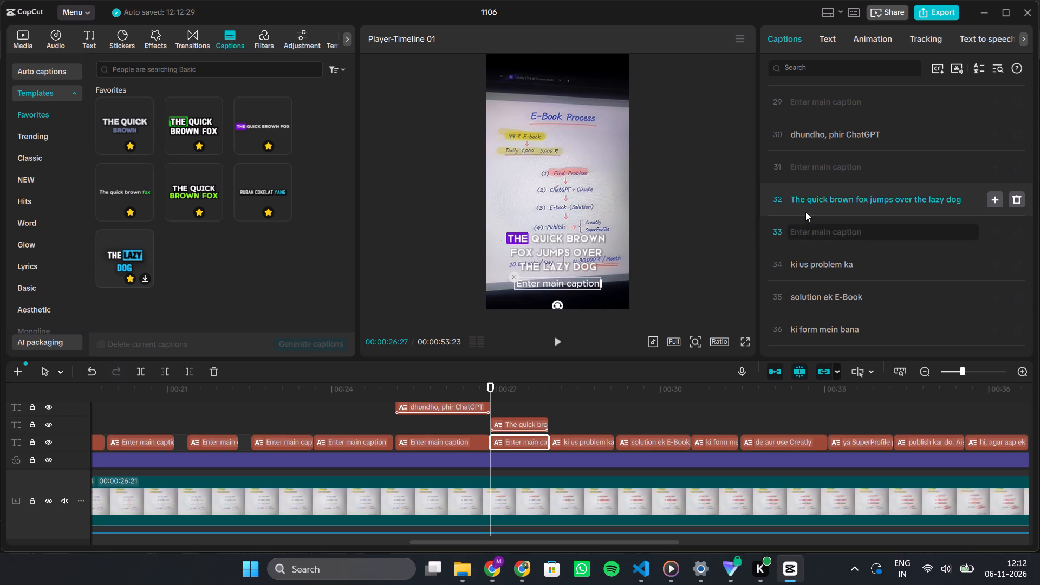
left_click(805, 202)
key("ctrl+a")
key("ctrl+v")
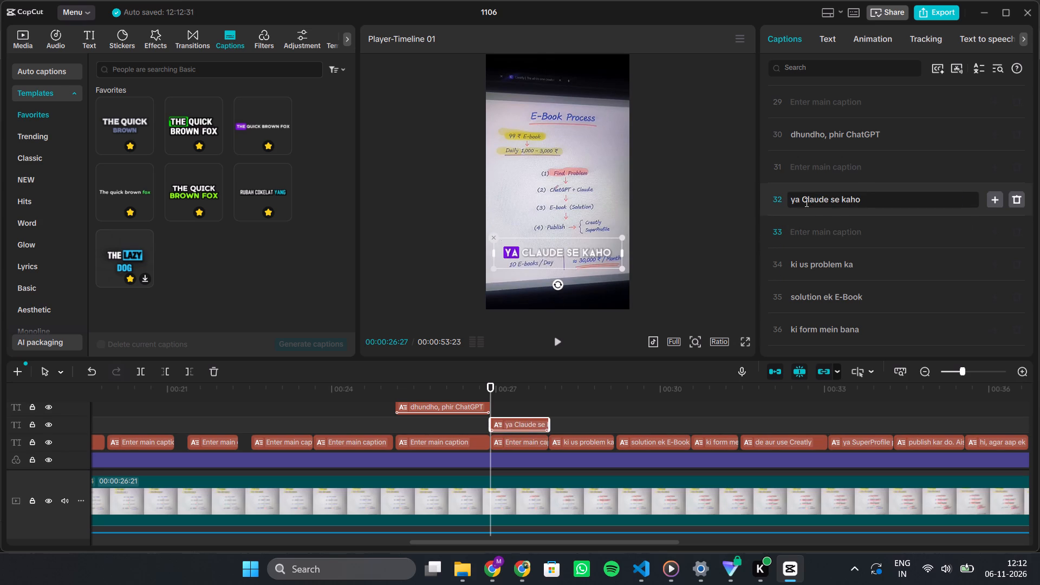
Add a new purple-highlight template clip at 00:00:27:29 and trim it to the end of the "ki us problem ka" clip.
left_click(838, 269)
scroll(838, 269, "down", 6)
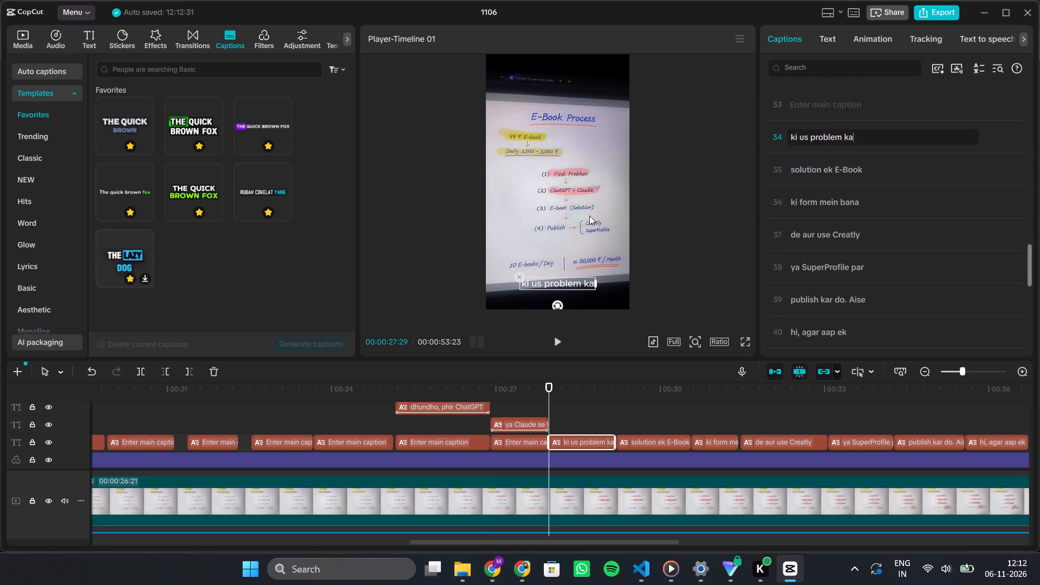
left_click(282, 144)
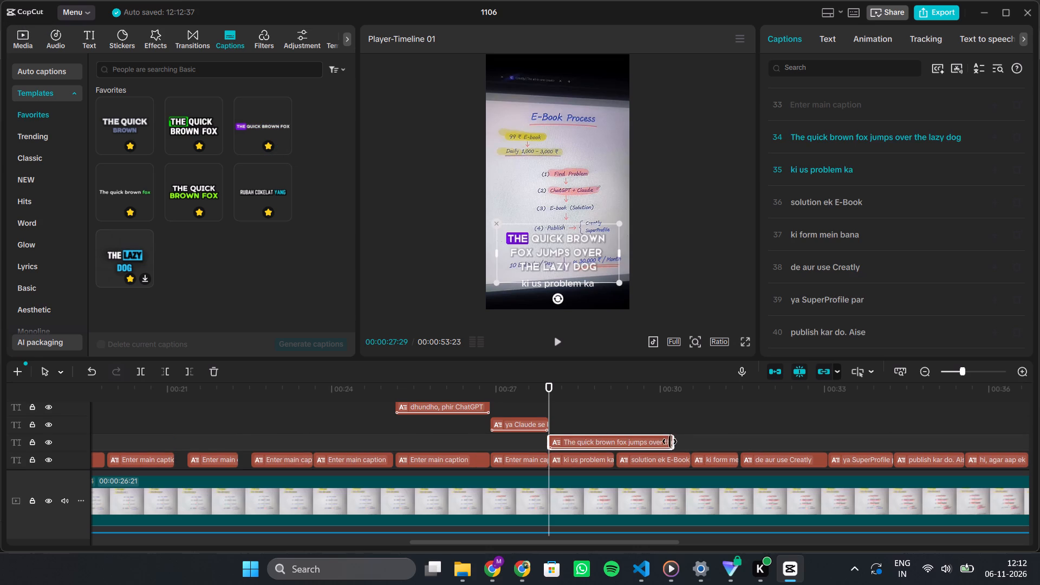
left_click_drag(674, 445, 613, 448)
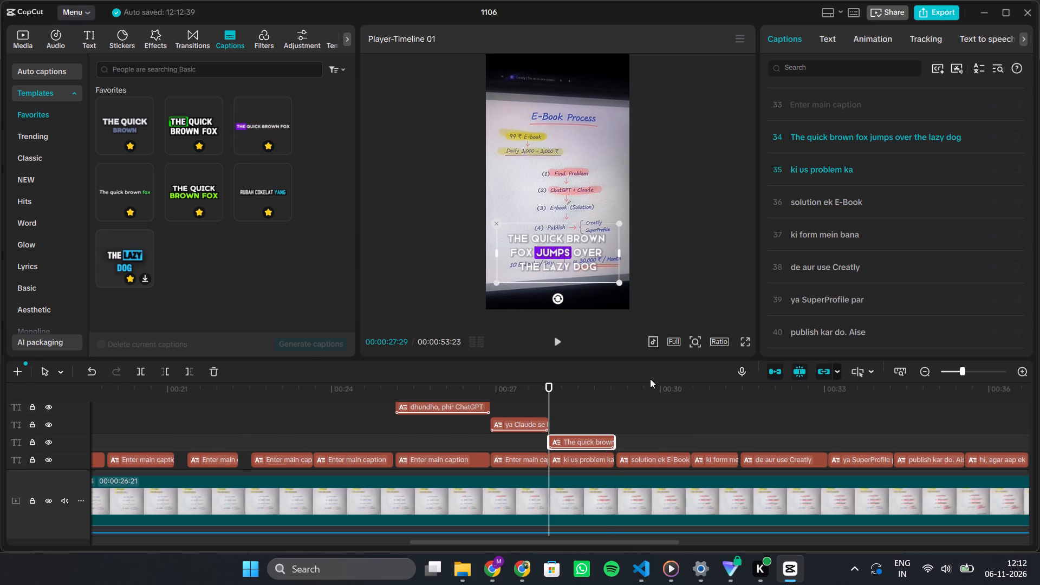
Move the text "ki us problem ka" from its plain caption into the new template clip, replacing the placeholder sentence.
left_click(842, 173)
key("ctrl+a")
key("ctrl+x")
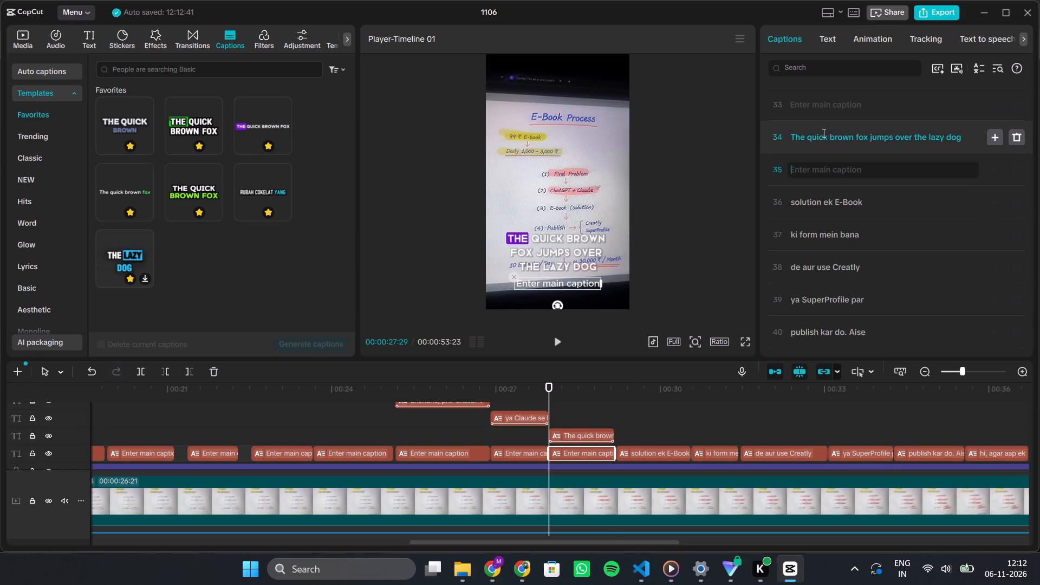
left_click(822, 133)
key("ctrl+a")
key("ctrl+v")
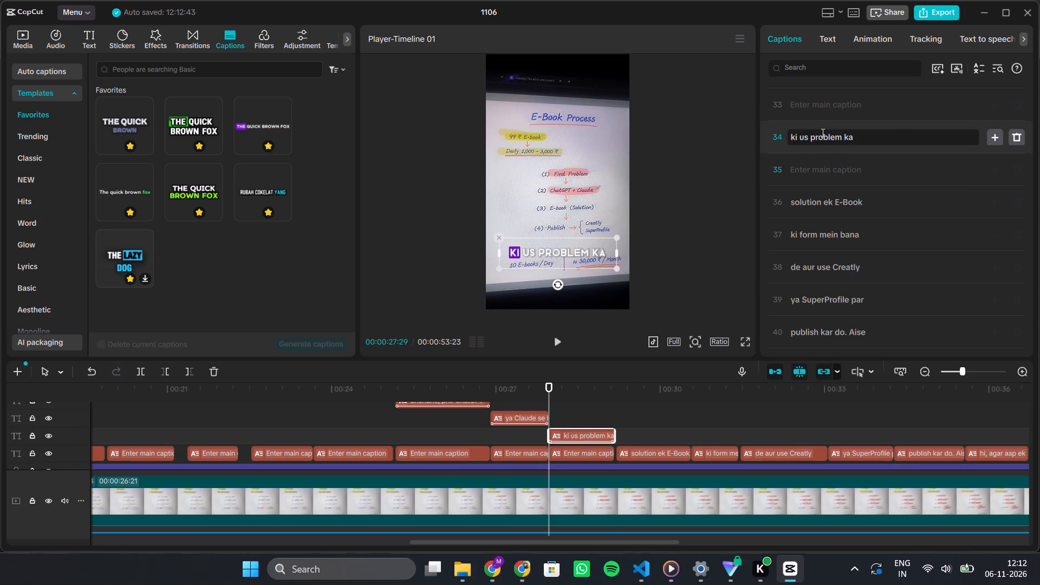
Add a new purple-highlight template clip at 00:00:29:06 and trim it to the end of the "solution ek E-Book" clip.
left_click(821, 204)
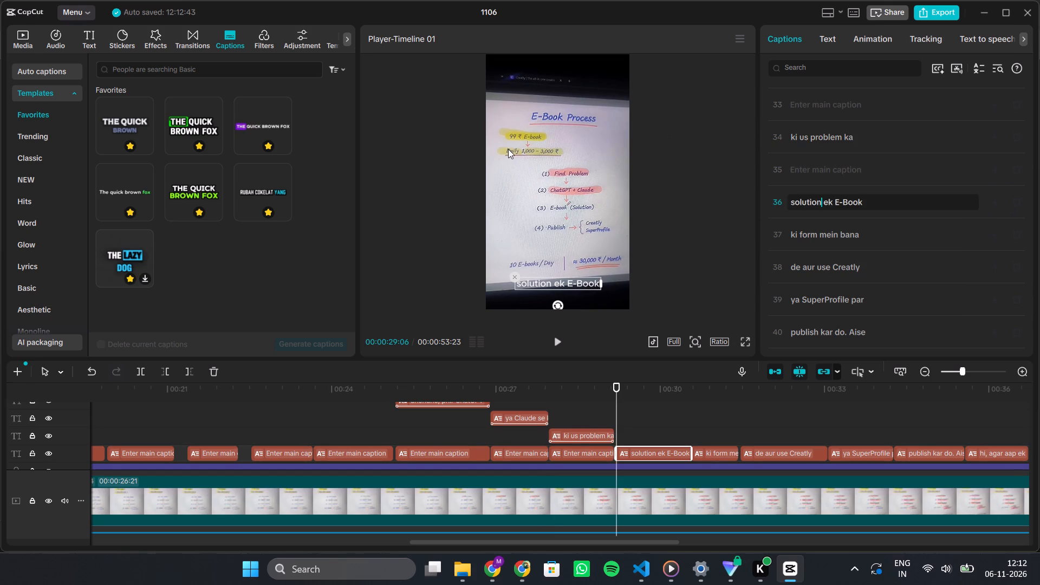
left_click(285, 146)
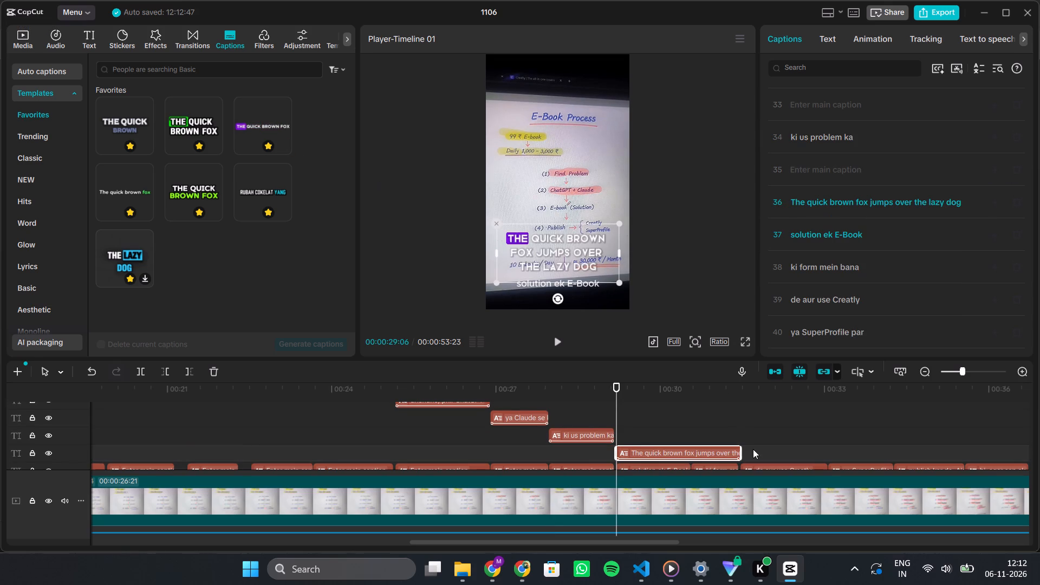
left_click_drag(740, 450, 686, 452)
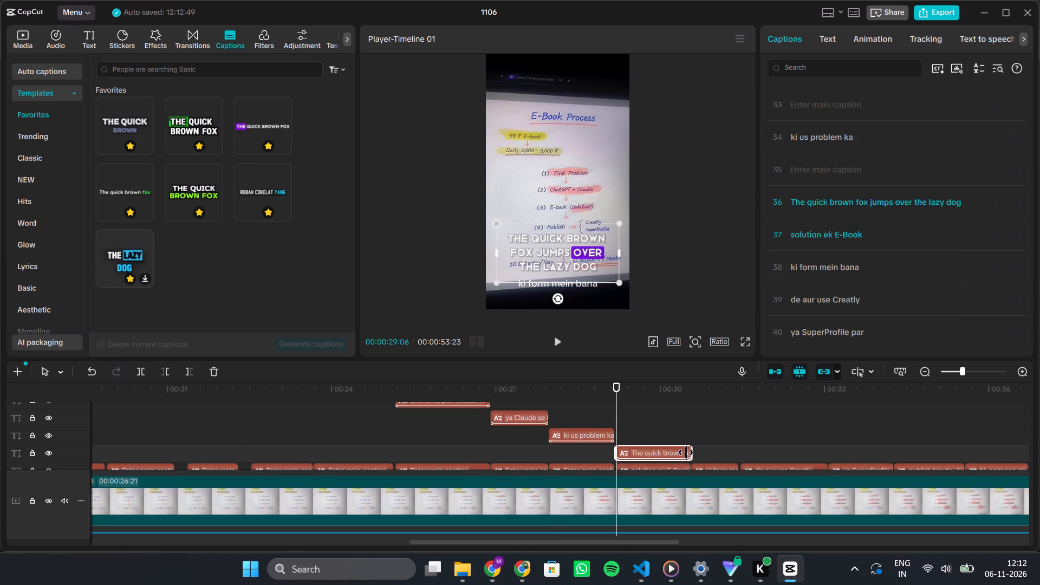
Move the text "solution ek E-Book" from its plain caption into the new template clip, replacing the placeholder sentence.
left_click(835, 238)
key("ctrl+a")
key("ctrl+x")
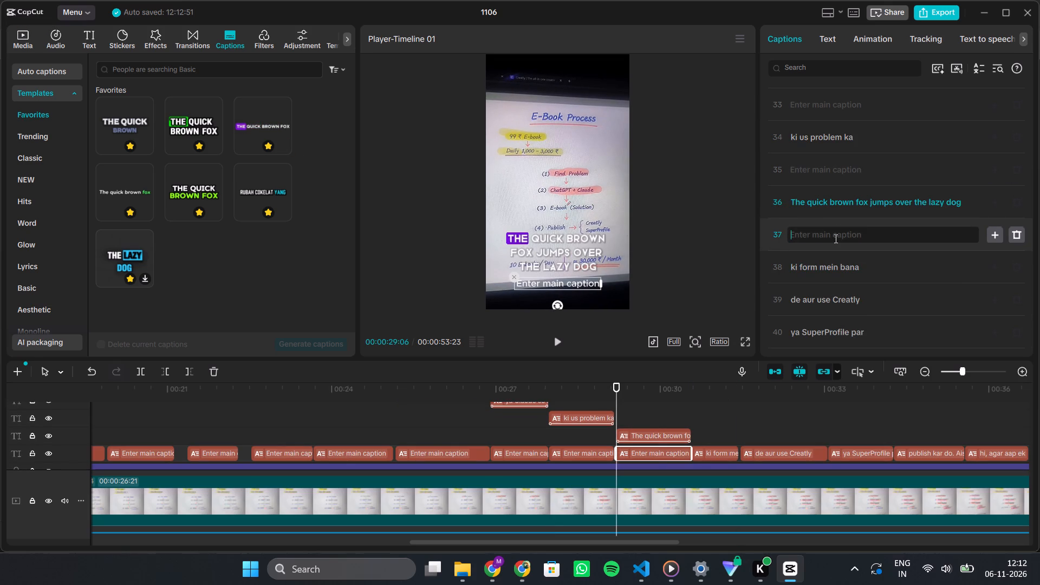
left_click(805, 203)
key("ctrl+a")
key("ctrl+v")
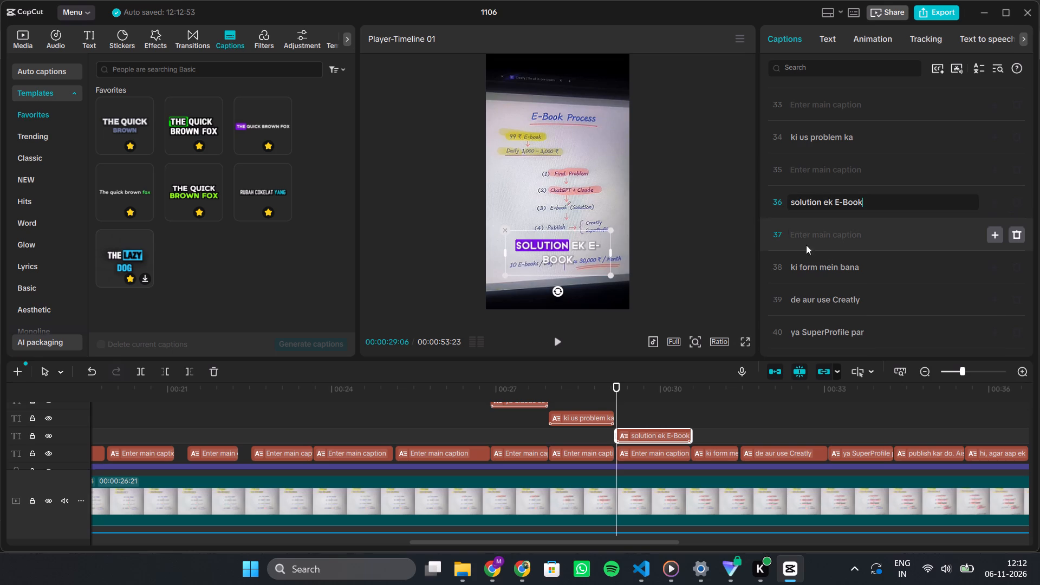
Add a new purple-highlight template clip at 00:00:30:17 and trim it to the end of the "ki form mein bana" clip.
left_click(803, 269)
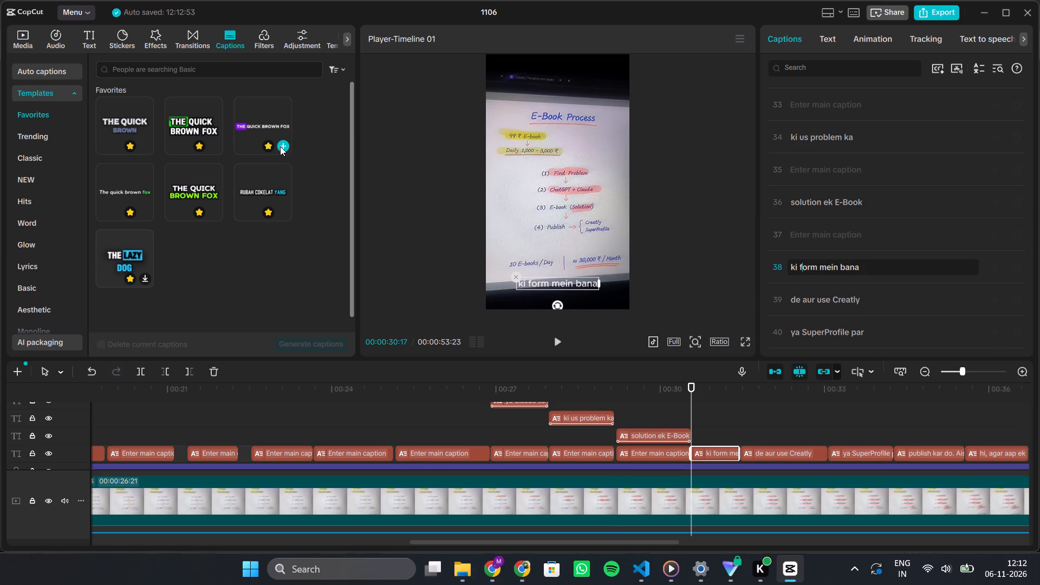
left_click_drag(280, 146, 295, 184)
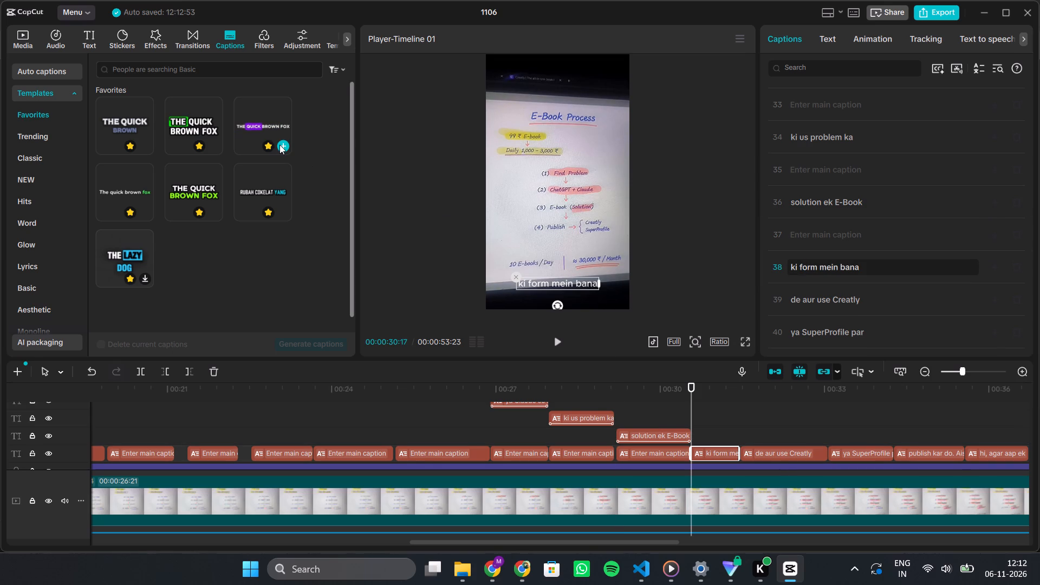
left_click(279, 145)
left_click_drag(816, 452, 807, 452)
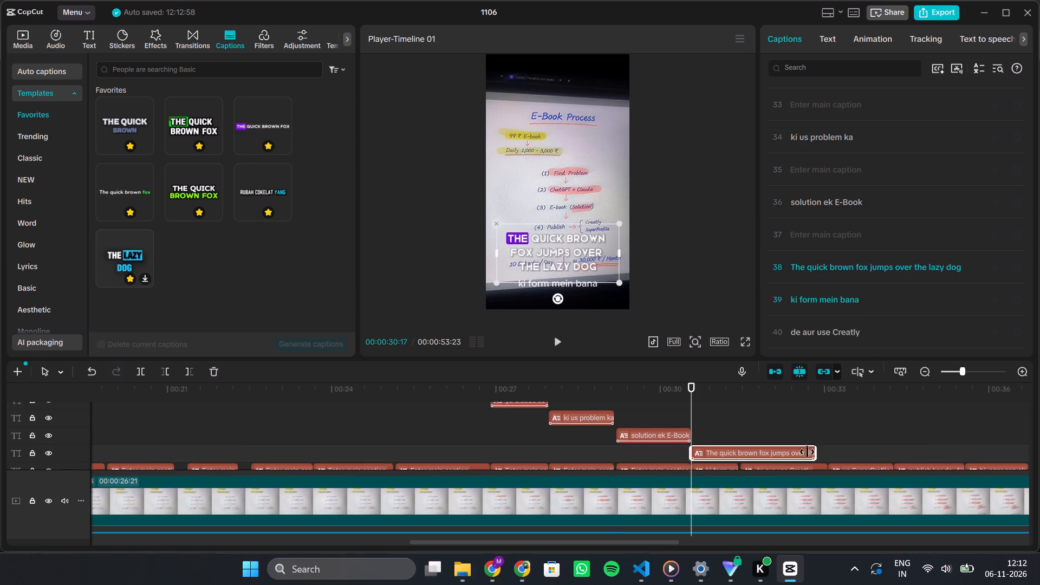
left_click_drag(807, 452, 737, 459)
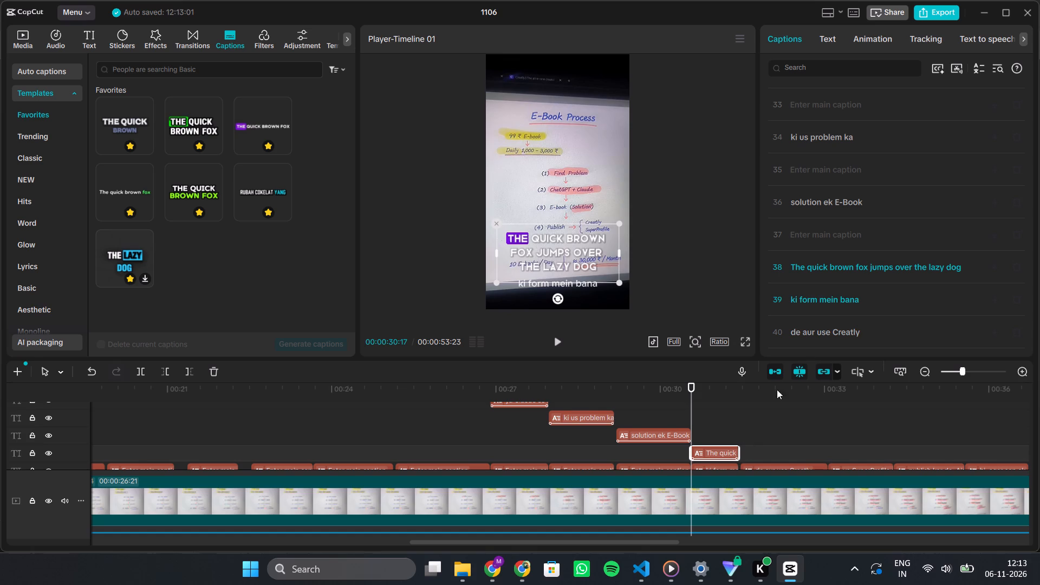
Move the text "ki form mein bana" from its plain caption into the new template clip, replacing the whole placeholder sentence.
left_click(835, 300)
key("ctrl+a")
key("ctrl+x")
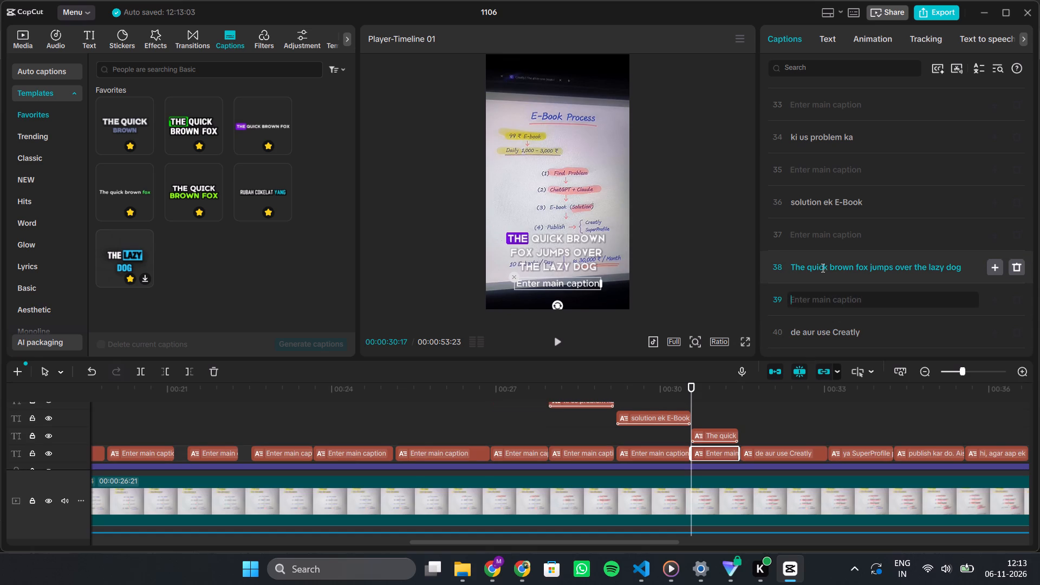
left_click(821, 266)
key("ctrl+a")
key("ctrl+v")
scroll(821, 266, "down", 2)
key("ctrl+a")
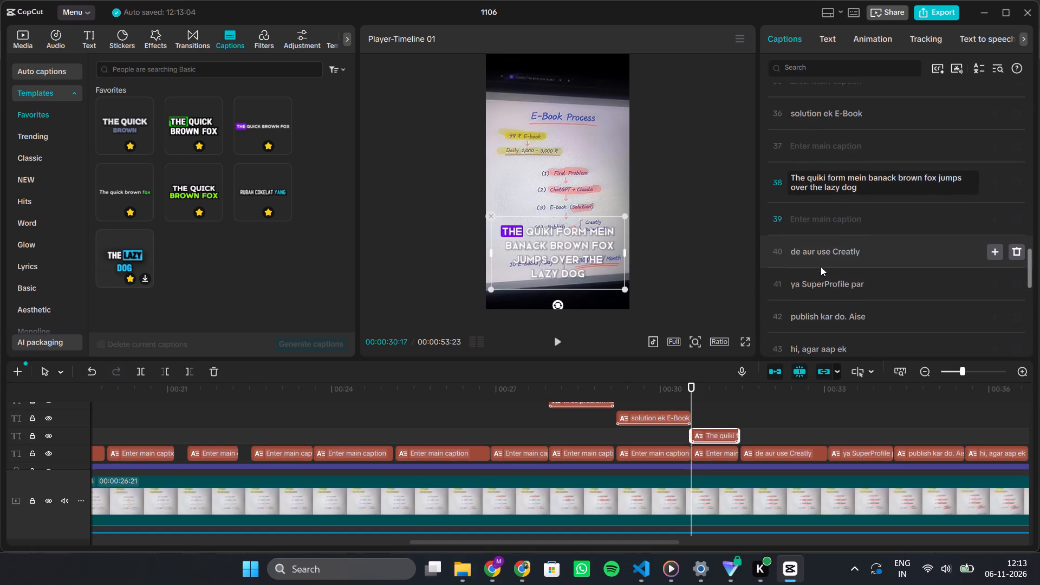
key("ctrl+v")
Add a new purple-highlight template clip at 00:00:31:14 and trim it to the end of the "de aur use Creatly" clip.
scroll(821, 261, "down", 6)
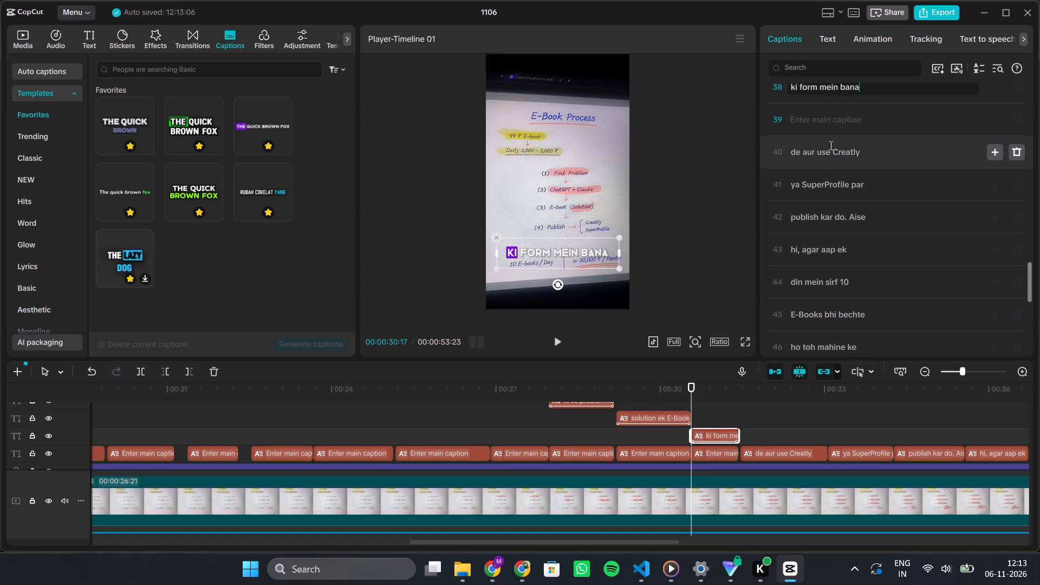
left_click(831, 151)
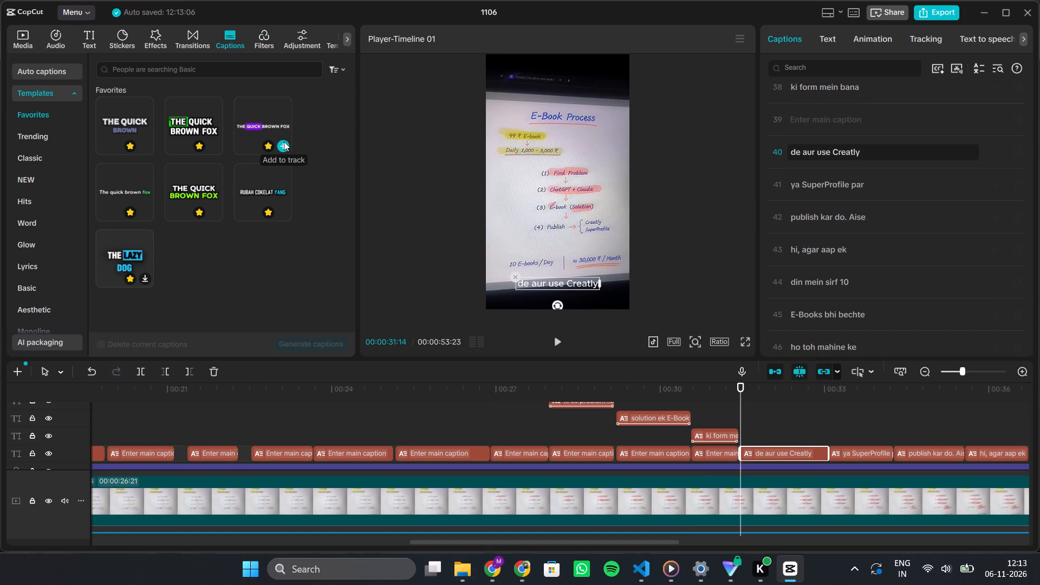
left_click(284, 141)
left_click_drag(862, 450, 827, 451)
Move the text "de aur use Creatly" from its plain caption into the new template clip, replacing the placeholder sentence.
left_click(832, 185)
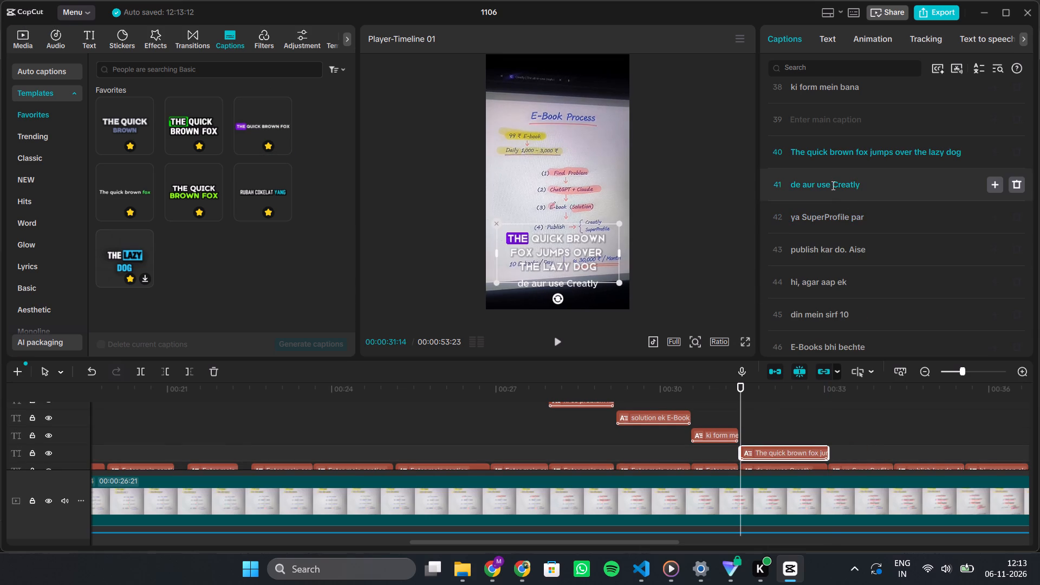
key("ctrl+a")
key("ctrl+x")
left_click(828, 148)
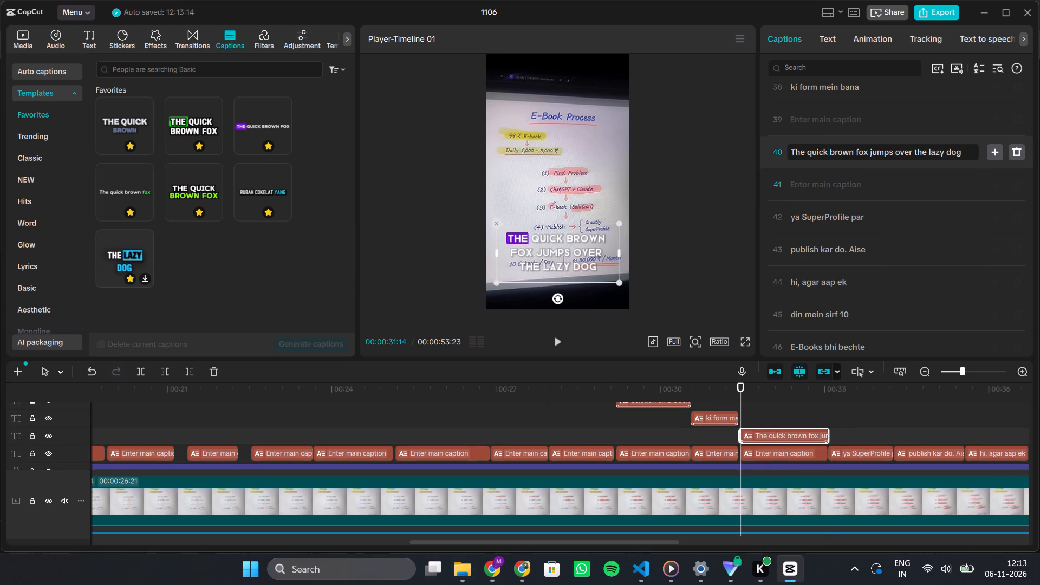
key("ctrl+a")
key("ctrl+v")
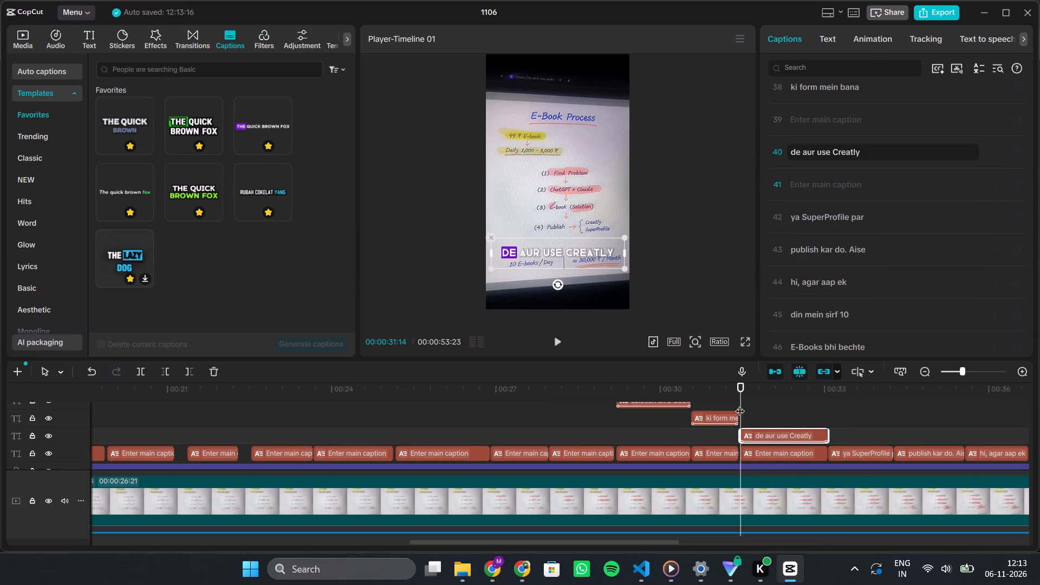
Add a new purple-highlight template clip at 00:00:33:02 and trim it to the end of the "ya SuperProfile par" clip.
left_click_drag(740, 404, 824, 397)
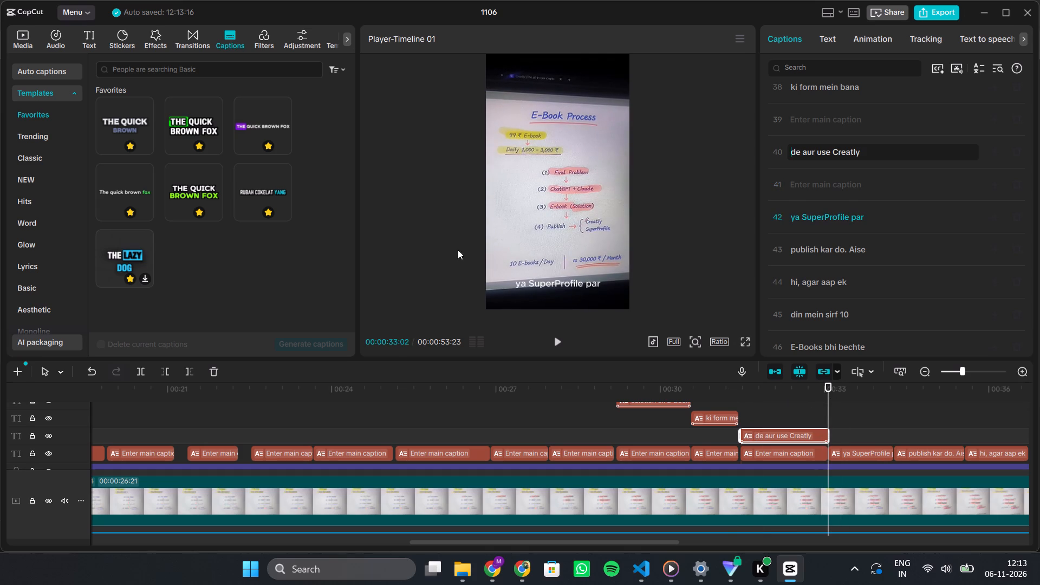
left_click(280, 141)
scroll(596, 409, "left", 2)
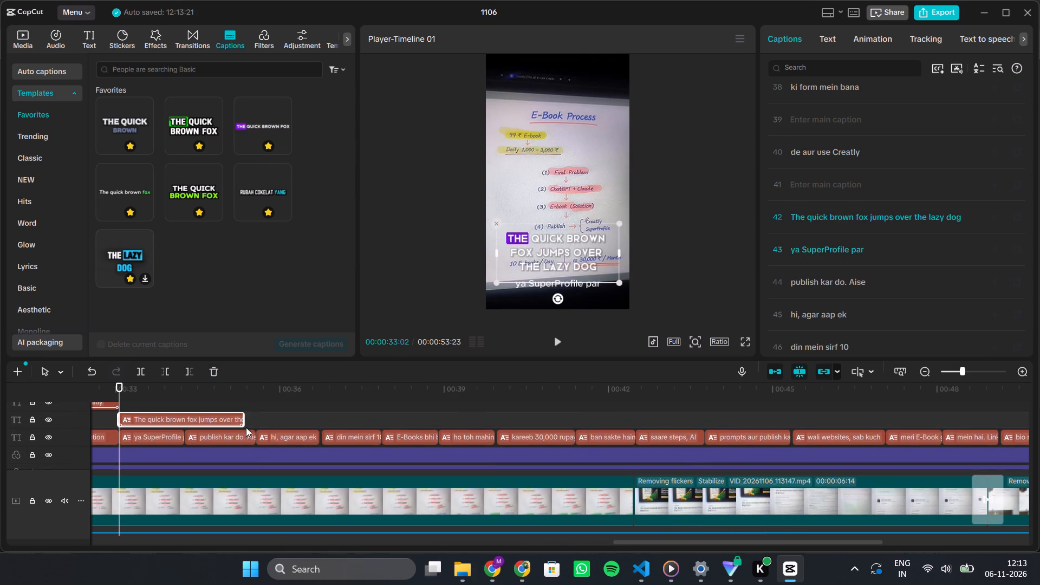
left_click_drag(245, 424, 186, 425)
Move the text "ya SuperProfile par" from its plain caption into the new template clip, replacing the placeholder sentence.
left_click(811, 250)
key("ctrl+a")
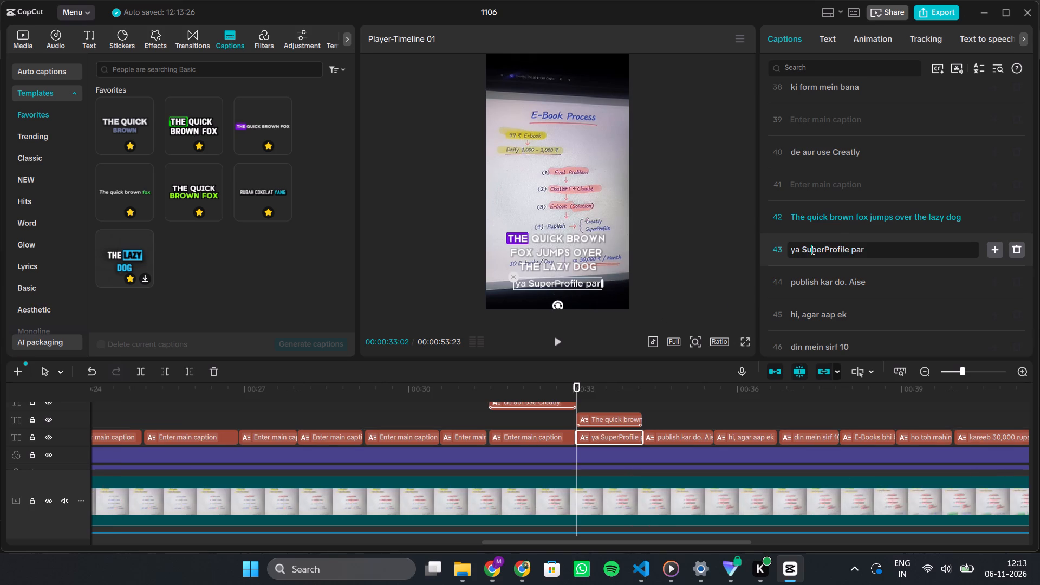
key("ctrl+x")
left_click(813, 217)
key("ctrl+a")
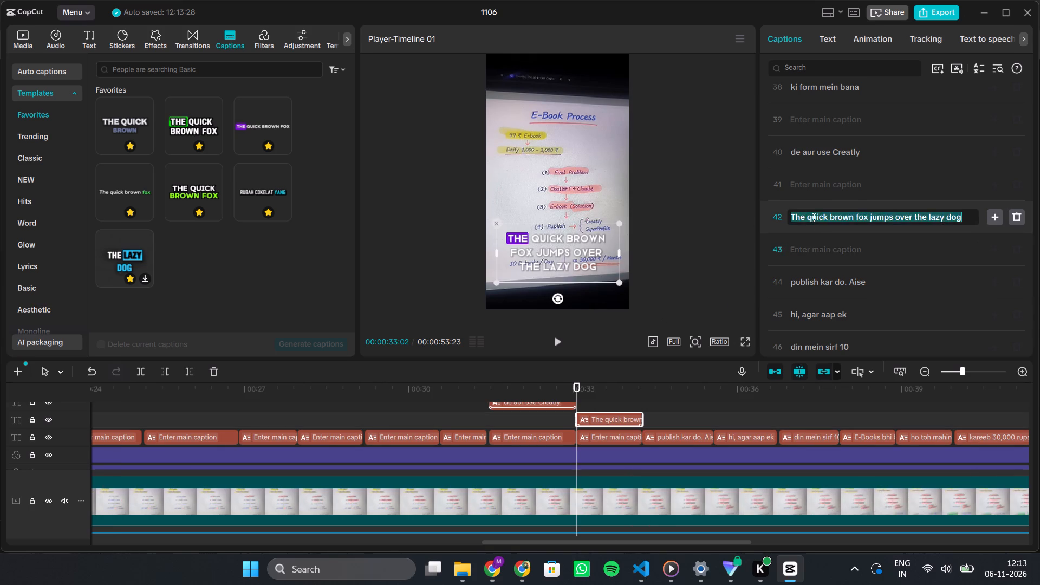
key("ctrl+v")
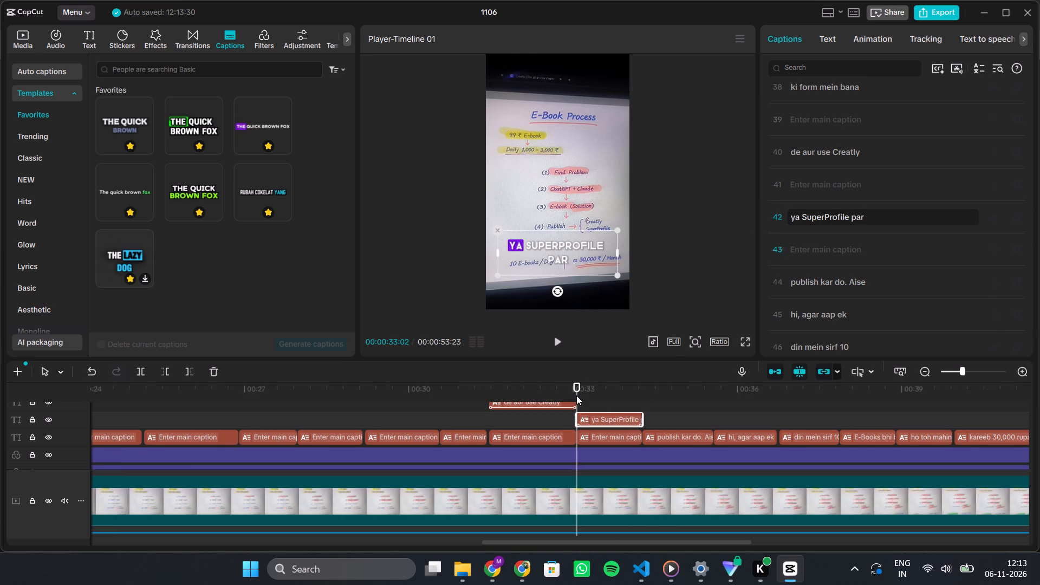
Add a new purple-highlight template clip at 00:00:34:08 and trim it to the end of the "publish kar do. Aise" clip.
left_click_drag(577, 389, 643, 391)
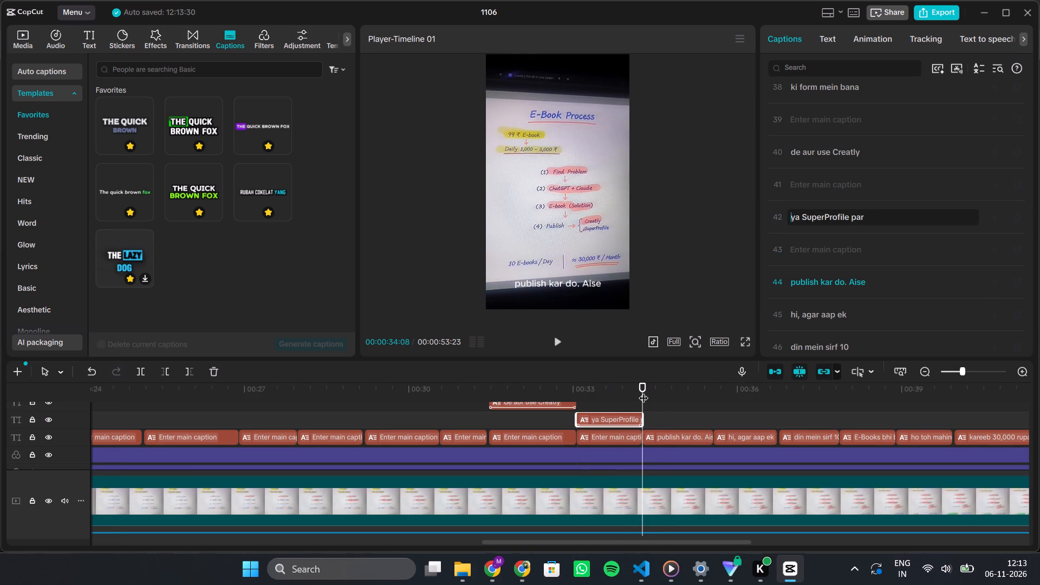
left_click(825, 283)
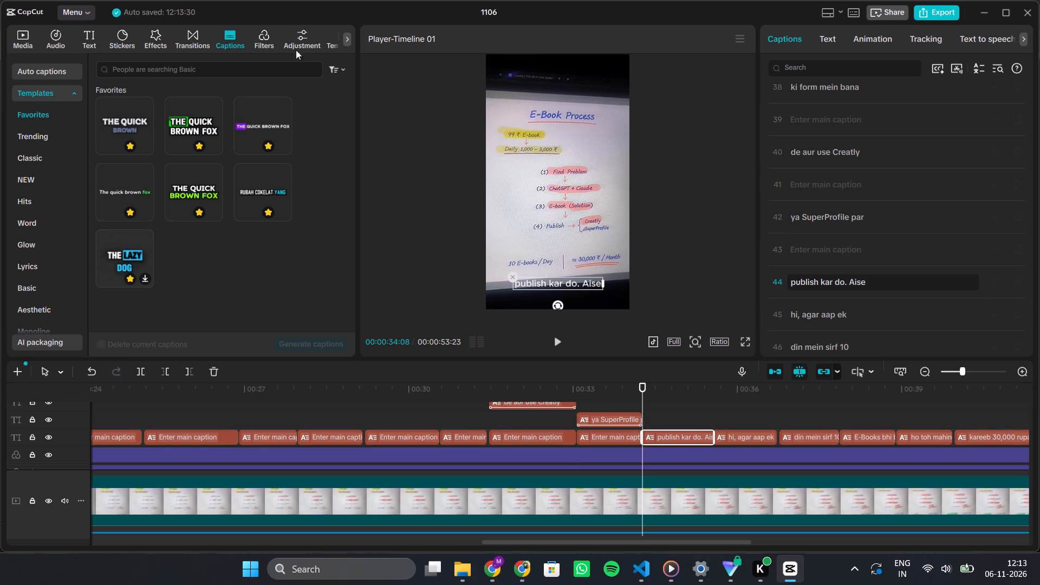
left_click(283, 144)
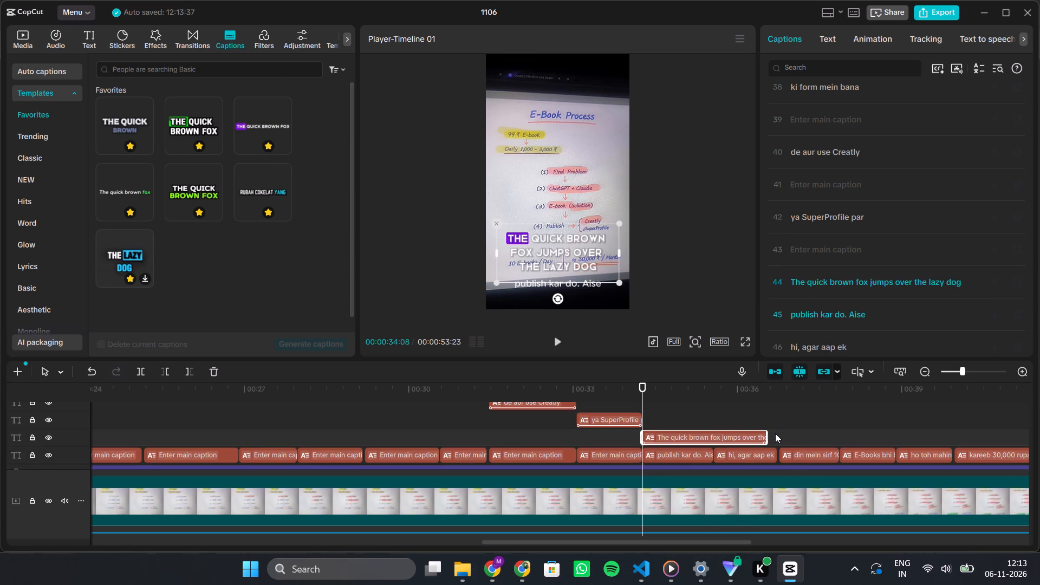
left_click_drag(765, 433, 712, 440)
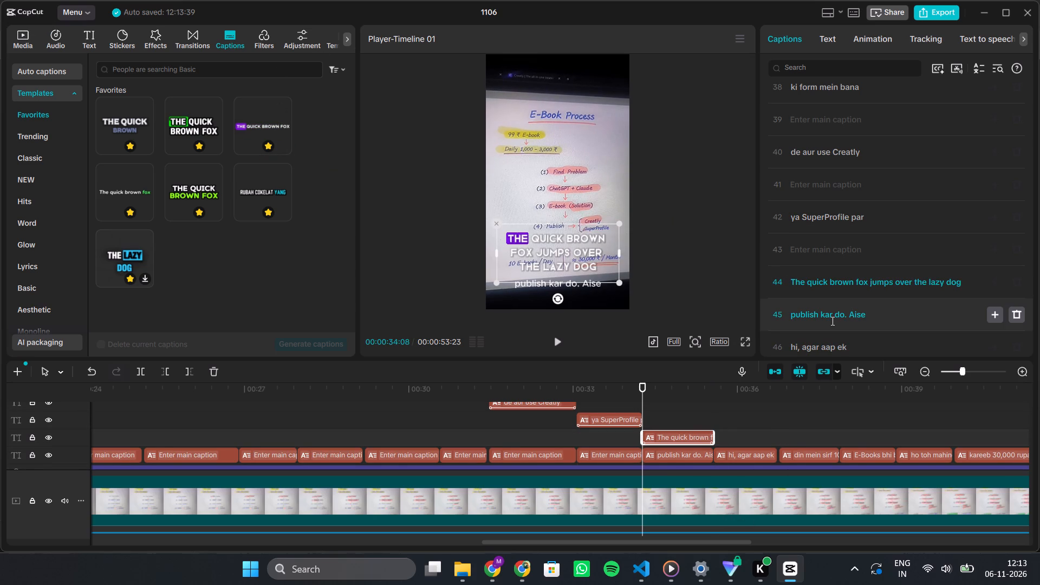
Move the text "publish kar do. Aise" from its plain caption into the new template clip, replacing the placeholder sentence.
left_click(827, 314)
key("ctrl+a")
key("ctrl+x")
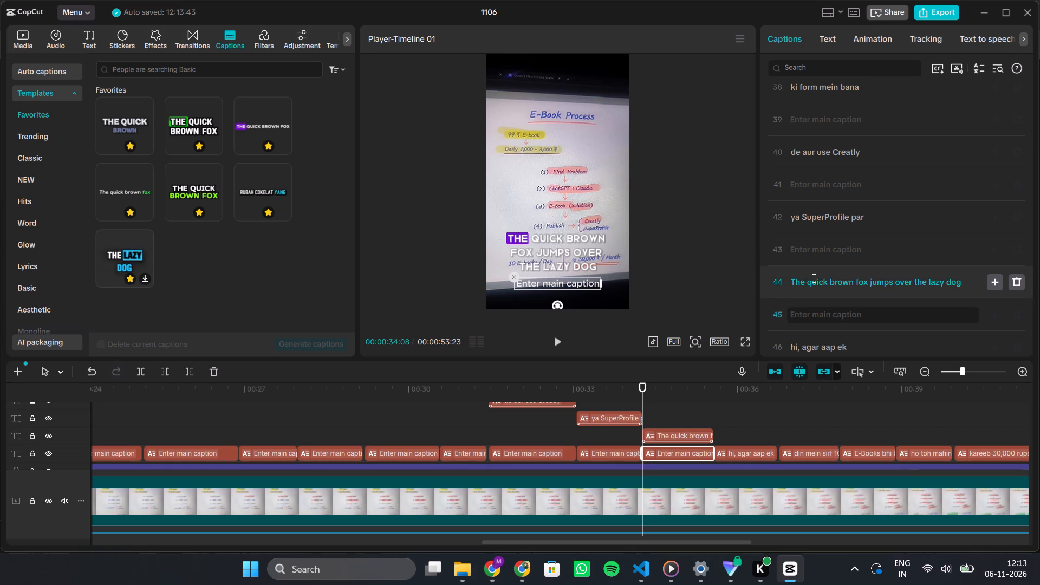
left_click(812, 278)
key("ctrl+a")
key("ctrl+v")
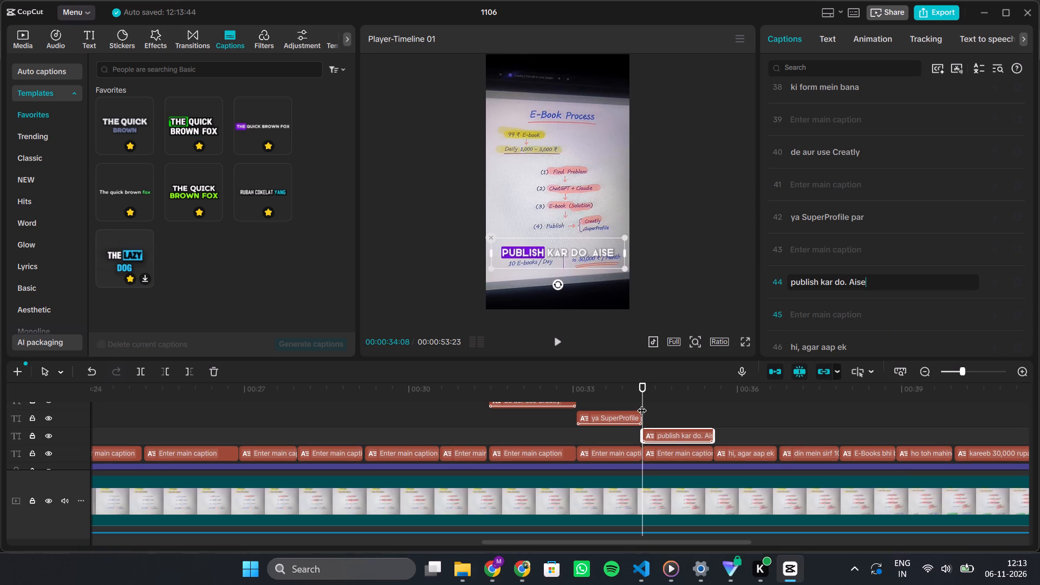
Add a new purple-highlight template clip at 00:00:35:17 and trim it to the end of the "hi, agar aap ek" clip.
left_click_drag(642, 403, 715, 397)
left_click(281, 145)
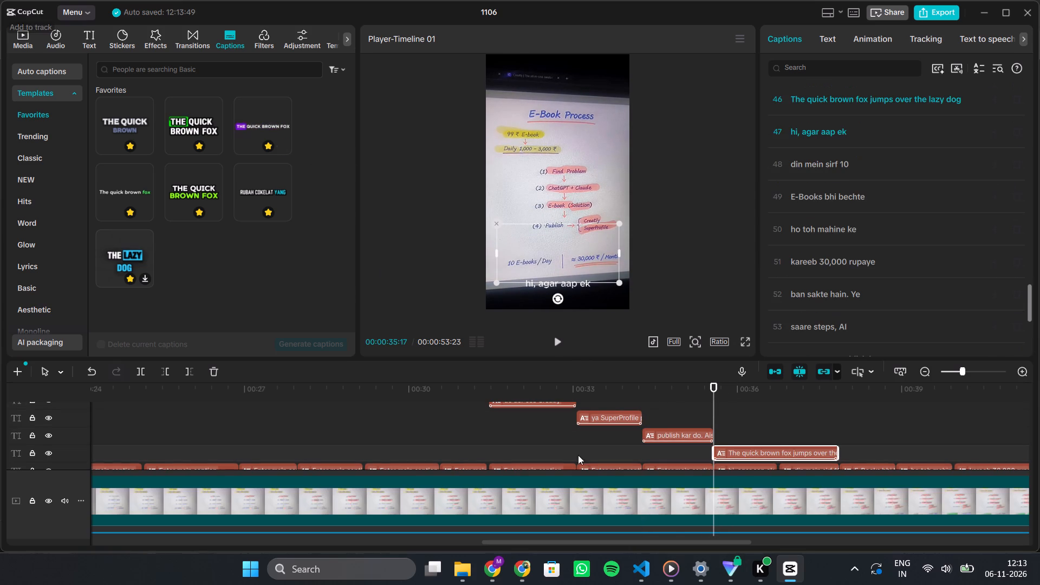
left_click_drag(839, 449, 771, 451)
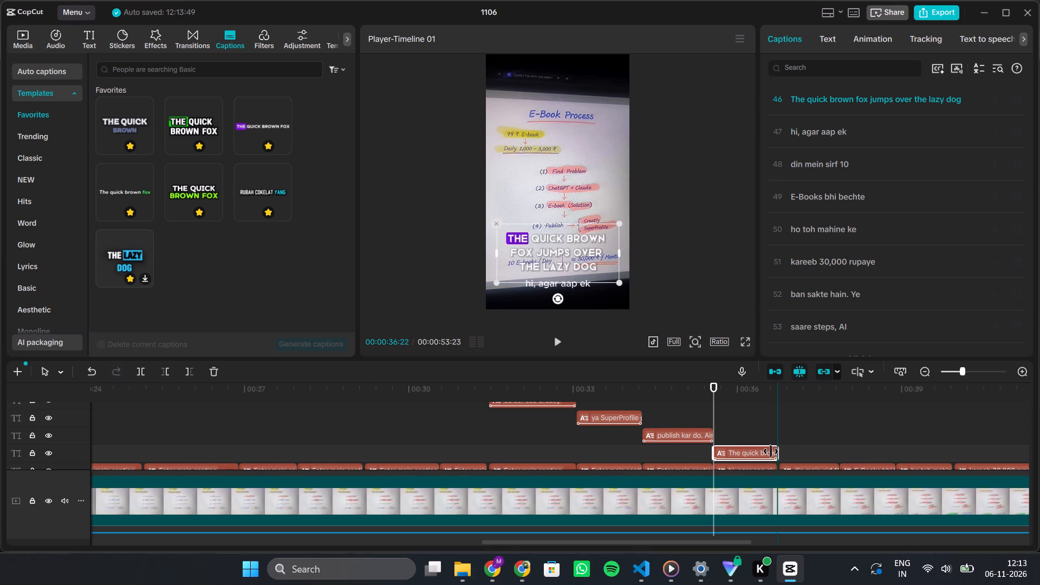
left_click_drag(771, 451, 772, 452)
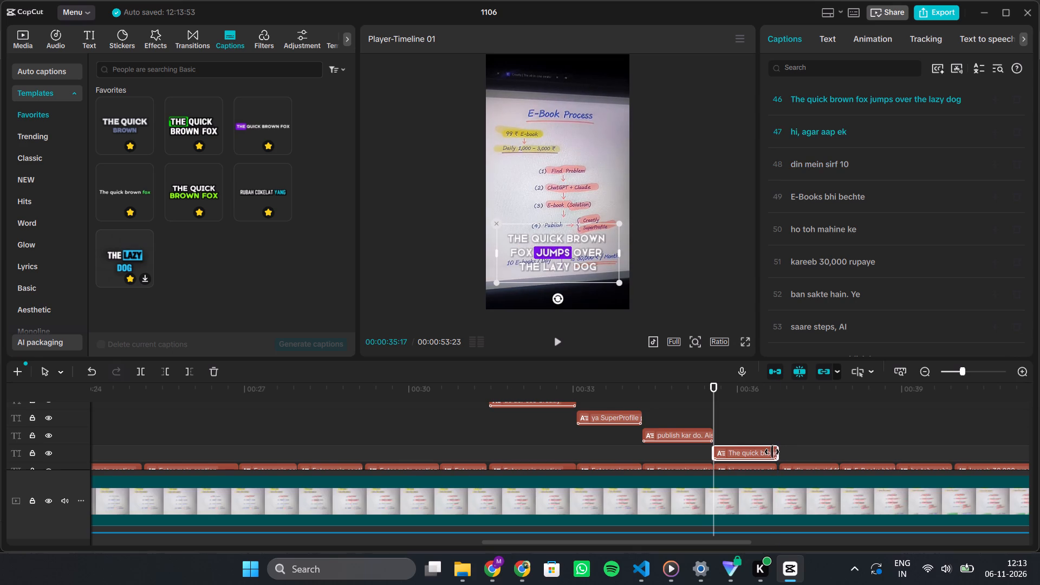
Move the text "hi, agar aap ek" from its plain caption into the new template clip, replacing the placeholder sentence.
left_click(820, 131)
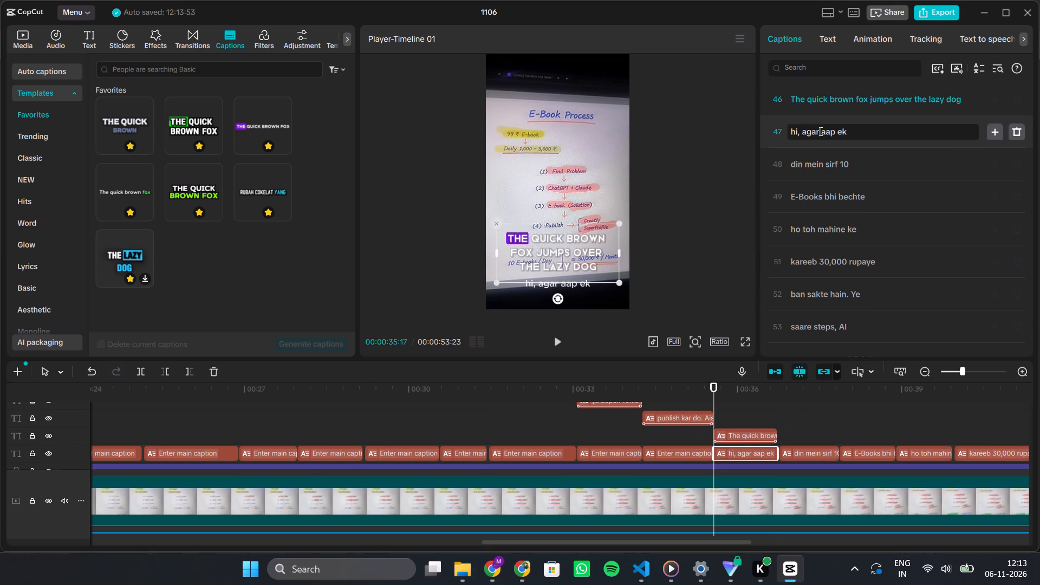
key("ctrl+a")
key("ctrl+x")
left_click(807, 96)
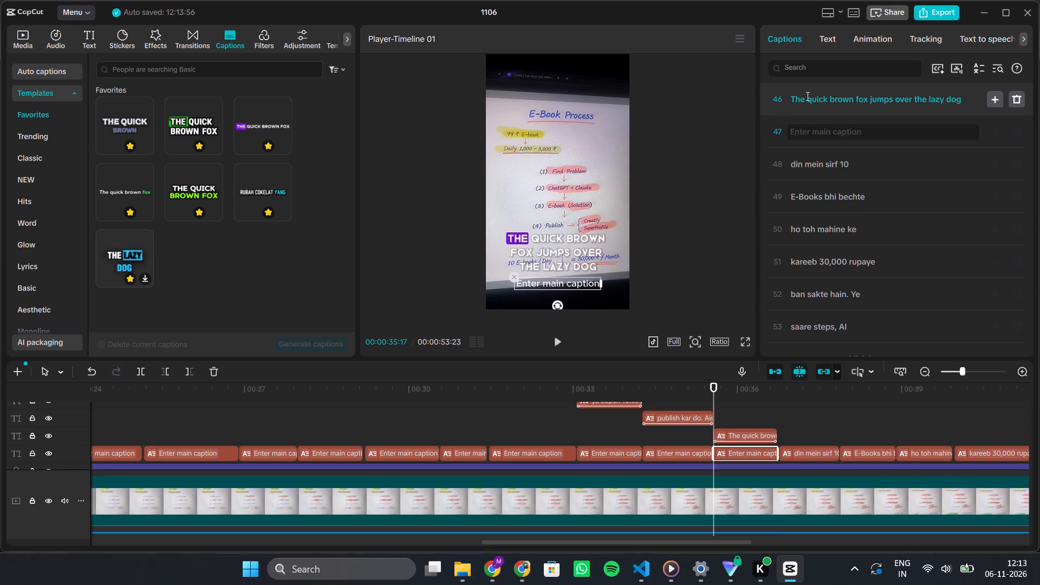
key("ctrl+a")
key("ctrl+v")
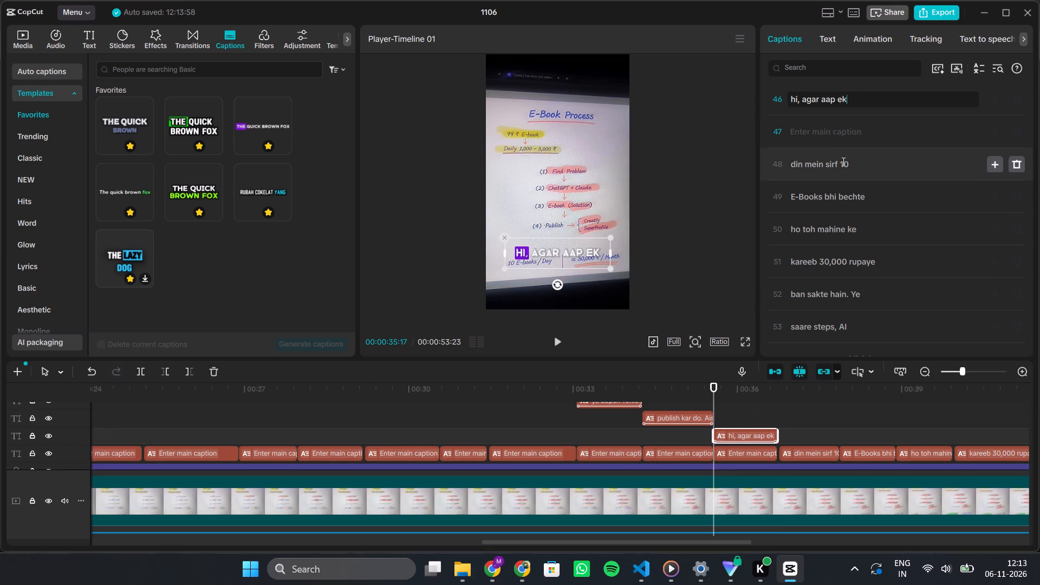
Add a new purple-highlight template clip at 00:00:36:23 and trim it to the end of the "din mein sirf 10" clip.
left_click(836, 163)
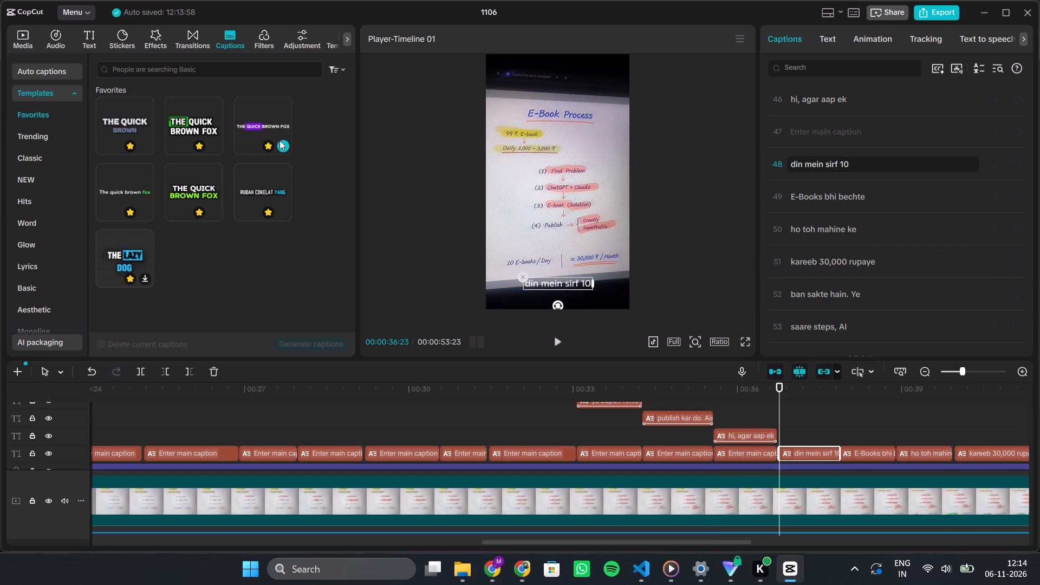
left_click(284, 146)
left_click_drag(902, 450, 876, 454)
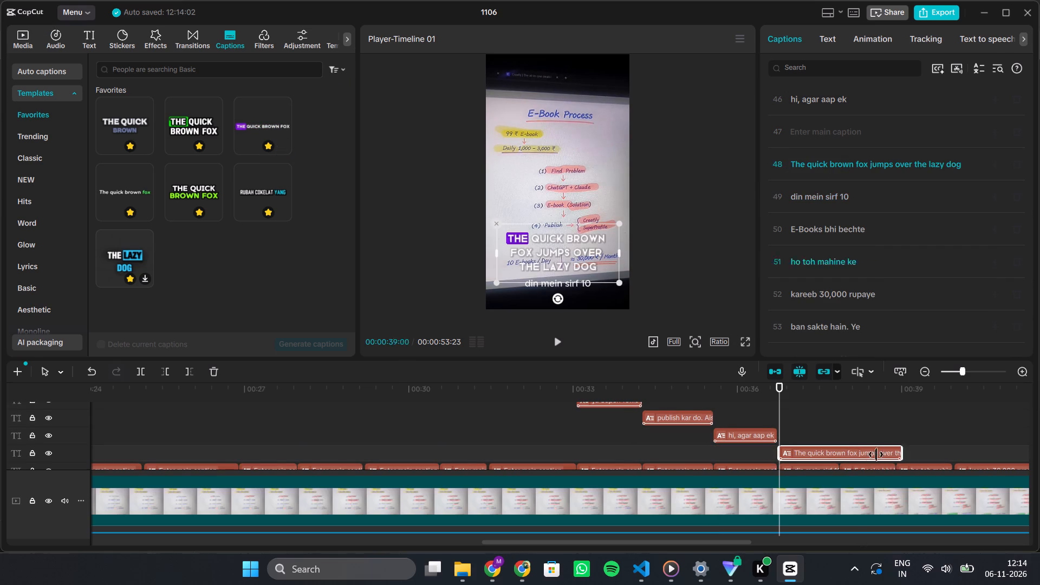
left_click_drag(876, 454, 841, 458)
Move the text "din mein sirf 10" from its plain caption into the new template clip, replacing the placeholder sentence.
left_click(816, 200)
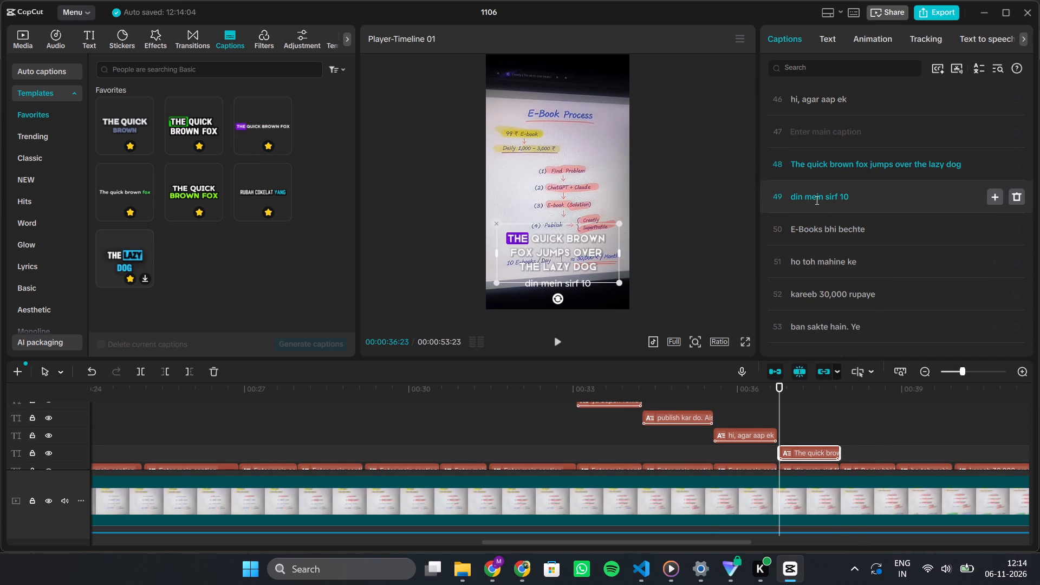
key("ctrl+a")
key("ctrl+x")
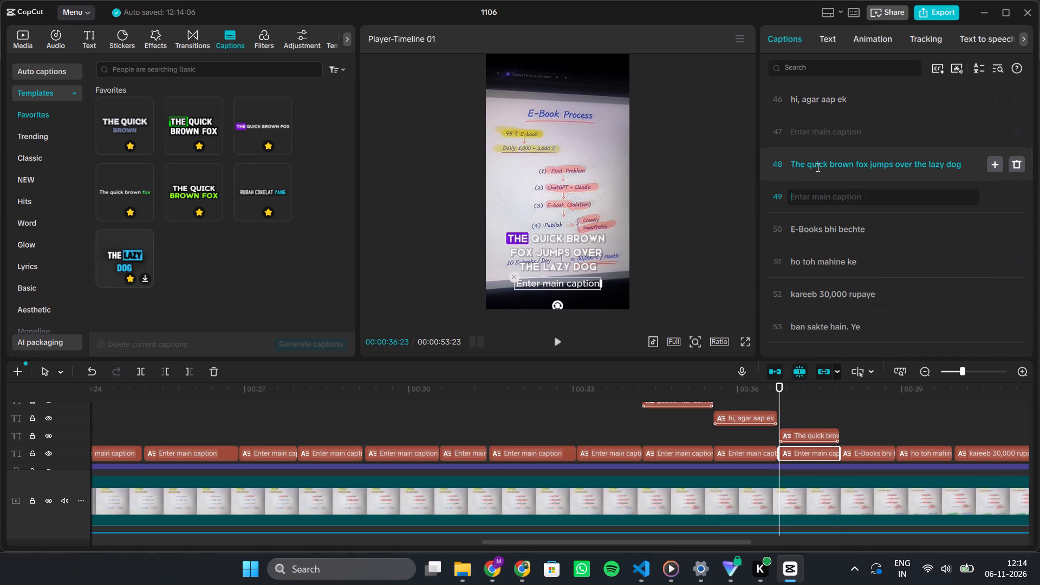
left_click(817, 167)
key("ctrl+a")
key("ctrl+v")
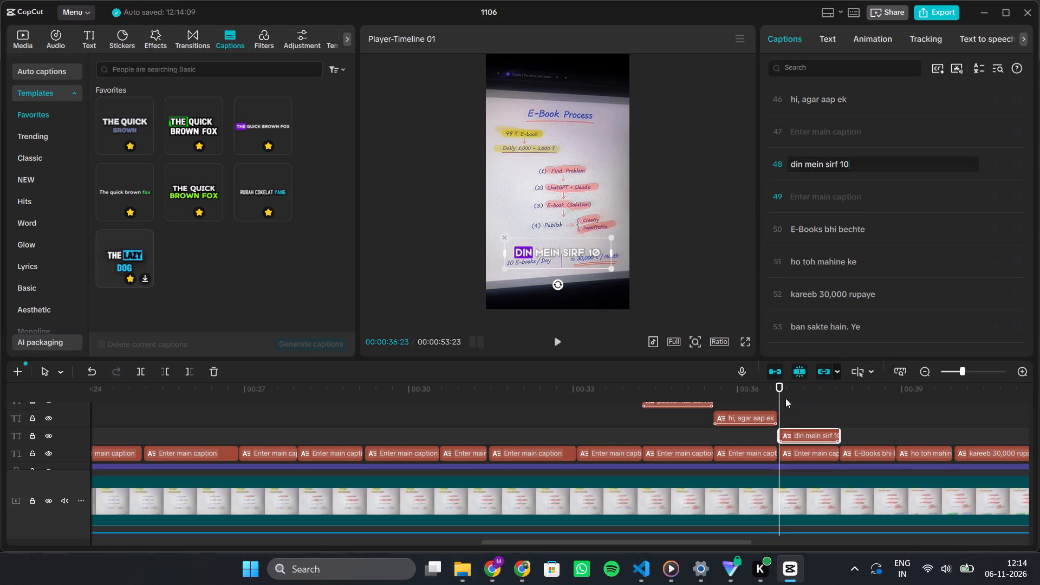
Add a new purple-highlight template clip at 00:00:37:26 and trim it to the end of the "E-Books bhi bechte" clip.
left_click_drag(781, 396, 839, 409)
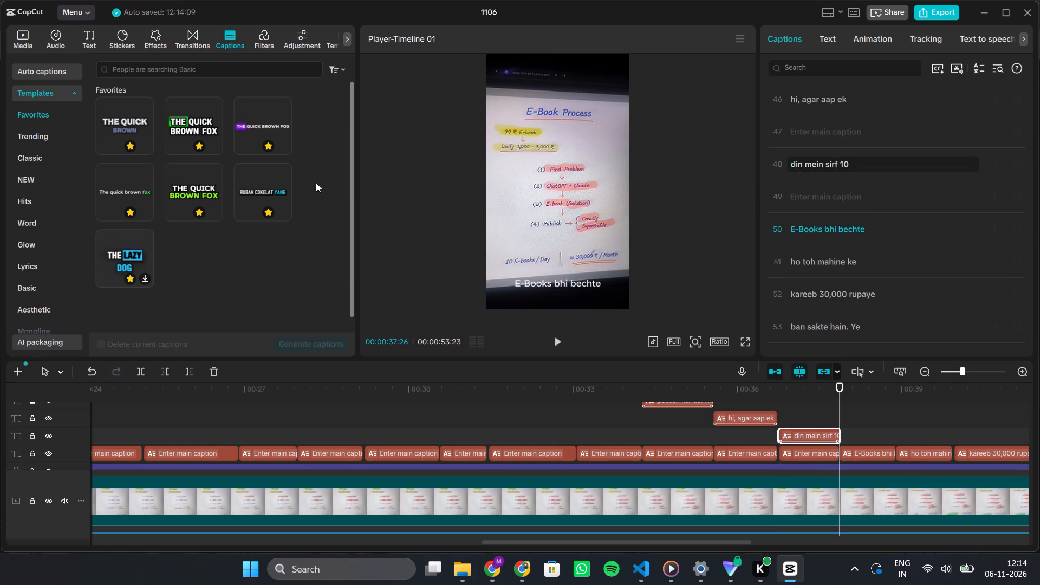
left_click(283, 144)
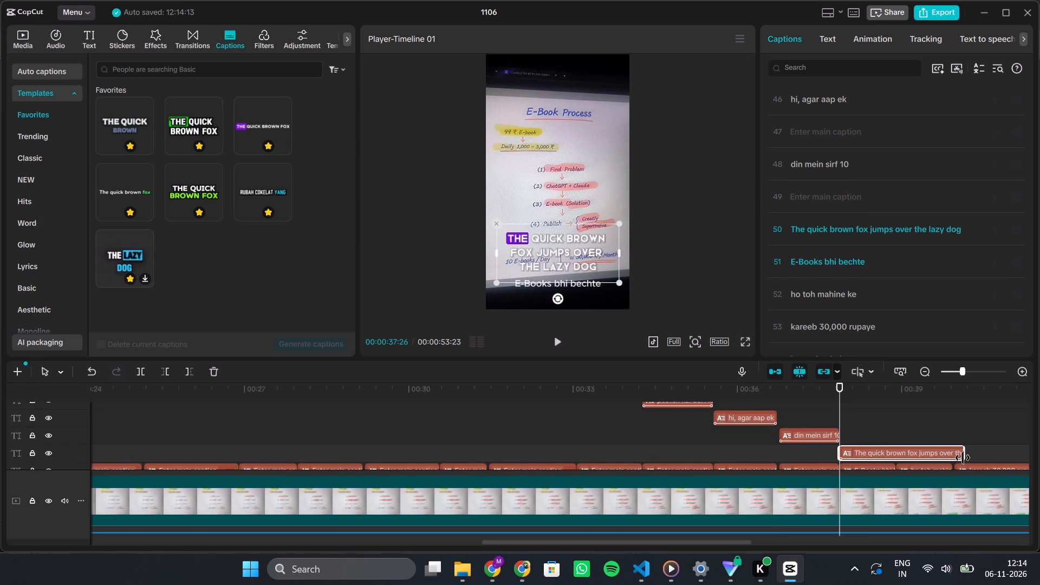
left_click_drag(963, 455, 894, 461)
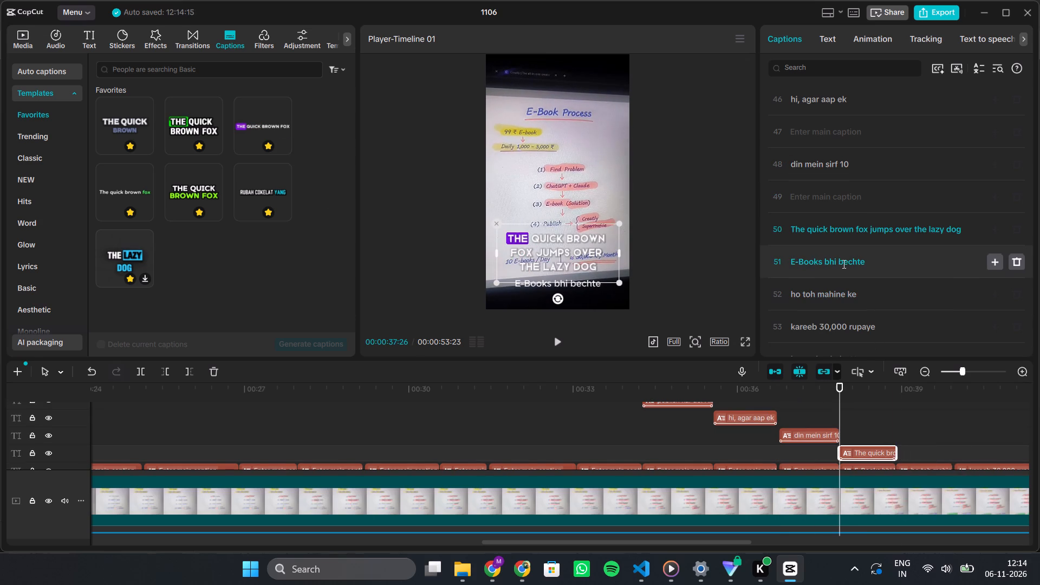
Move the text "E-Books bhi bechte" from its plain caption into the new template clip, replacing the placeholder sentence.
left_click(840, 263)
key("ctrl+a")
key("ctrl+x")
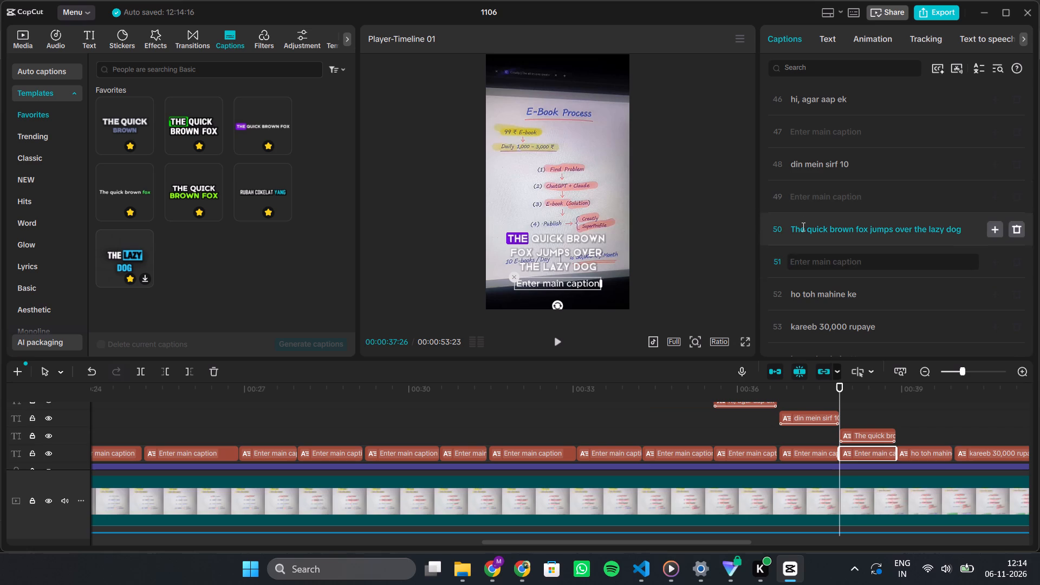
left_click(802, 226)
key("ctrl+a")
key("ctrl+v")
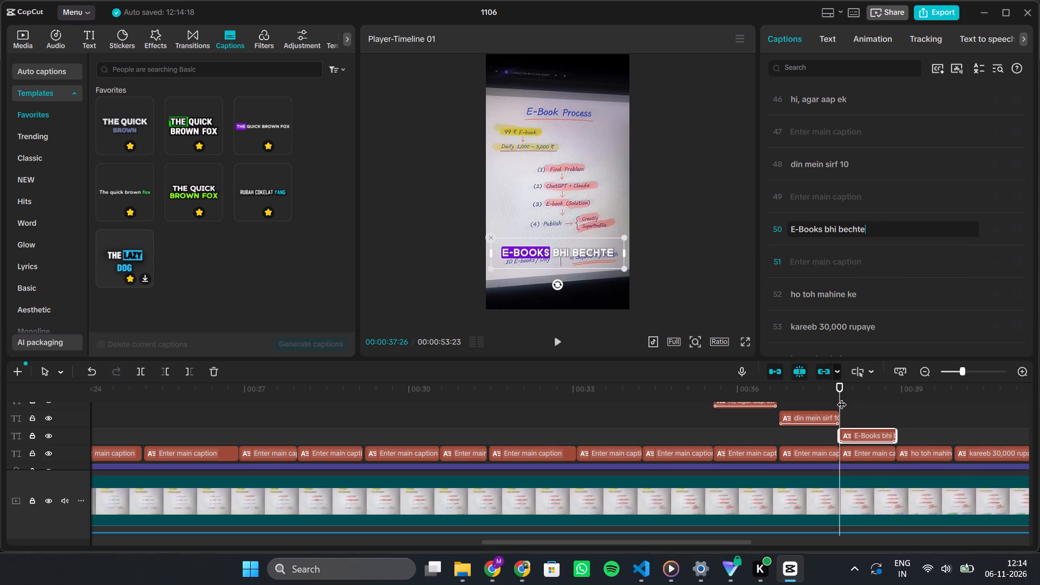
Add a new purple-highlight template clip at 00:00:38:27 and trim it to the end of the "ho toh mahine ke" clip.
left_click_drag(840, 396, 897, 409)
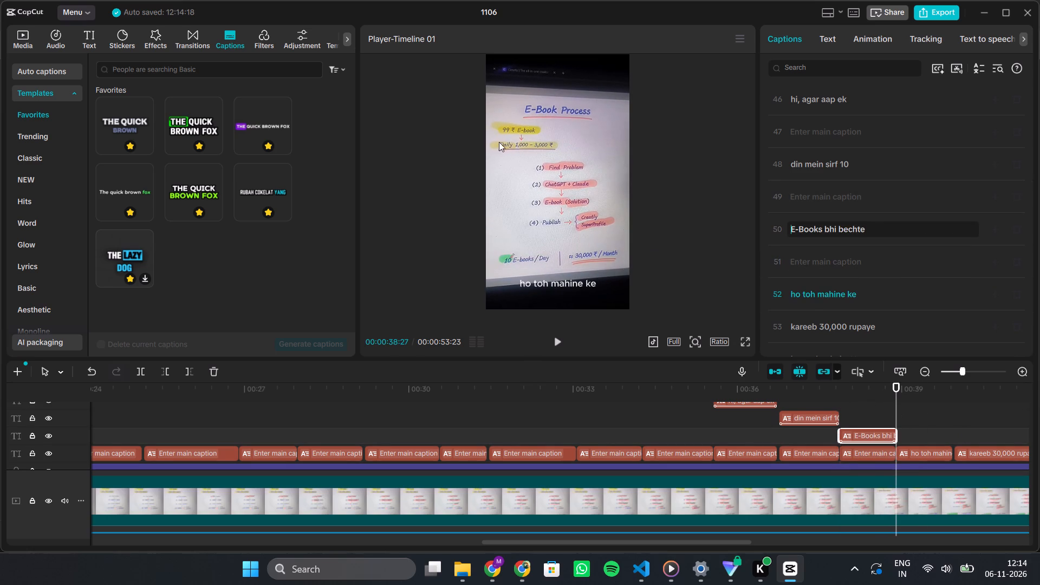
left_click(282, 143)
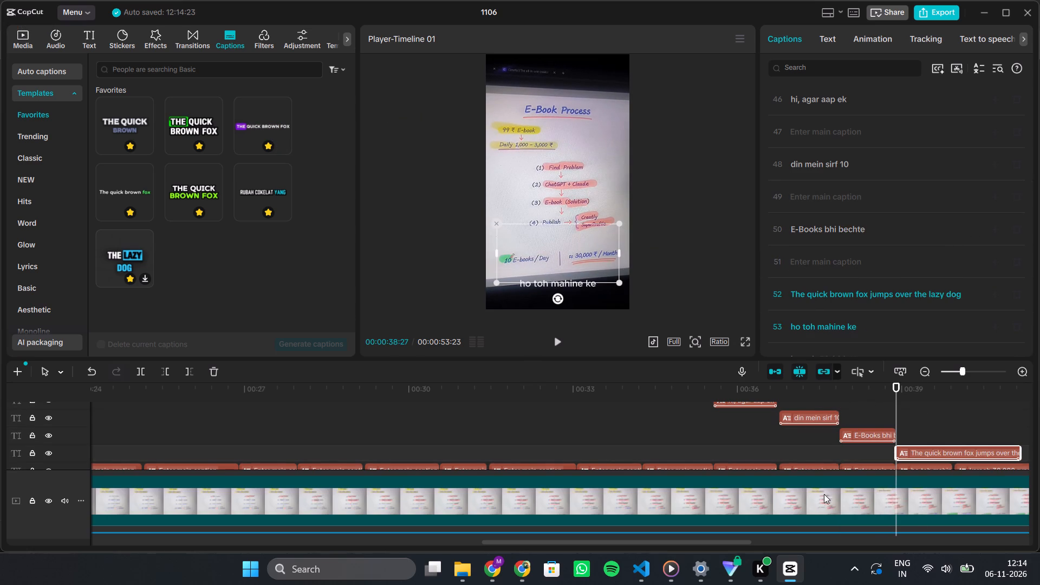
scroll(843, 431, "left", 3)
left_click(843, 431)
scroll(843, 431, "right", 1)
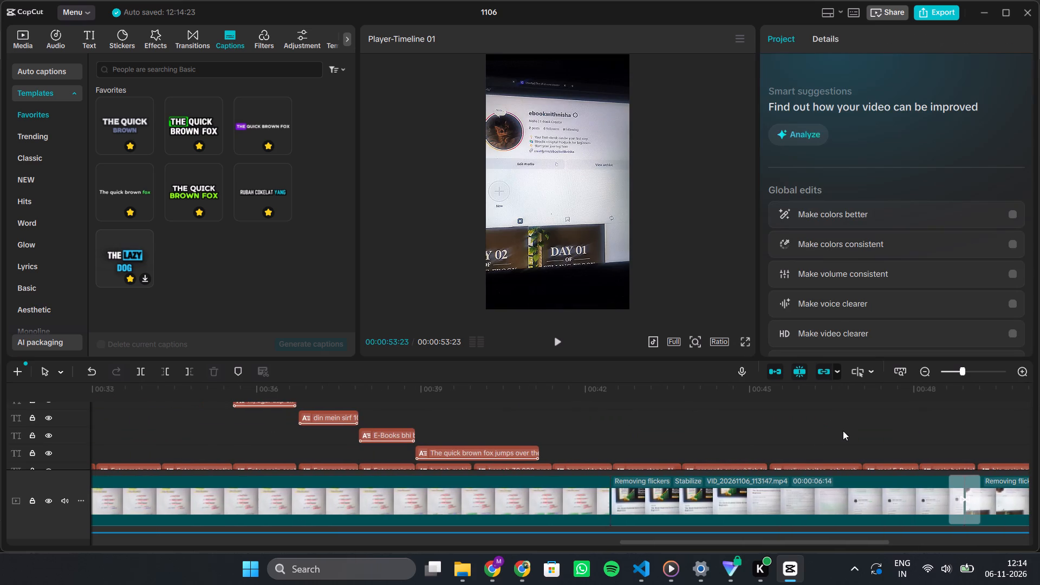
scroll(843, 431, "right", 1)
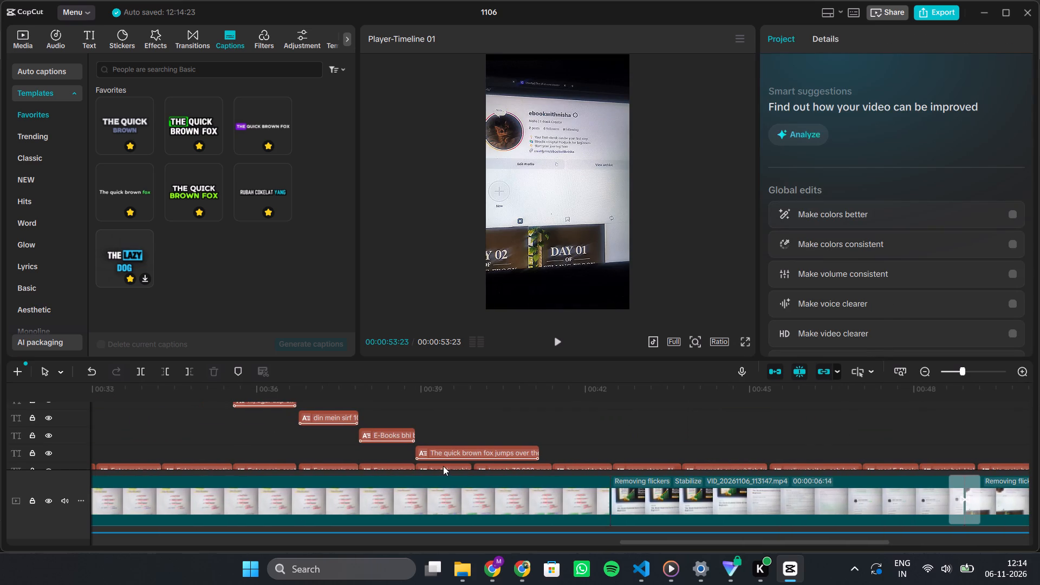
left_click(444, 466)
left_click(537, 451)
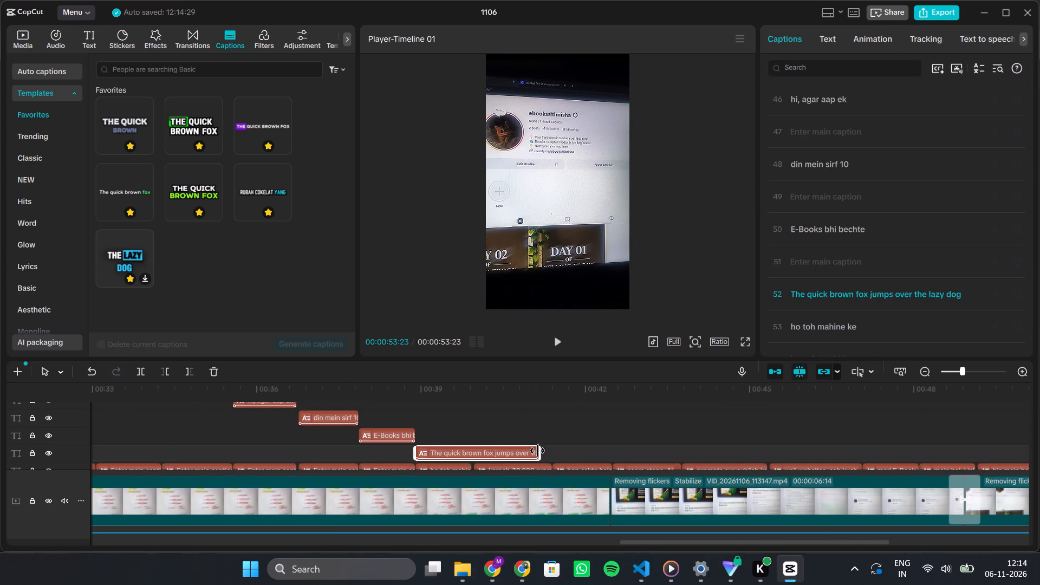
left_click_drag(538, 452, 471, 455)
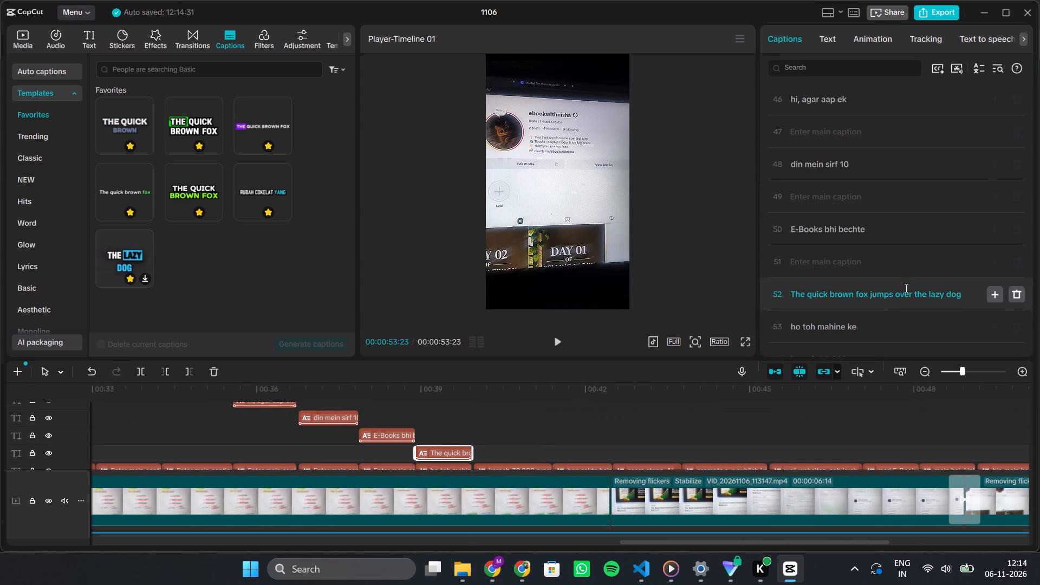
Move the text "ho toh mahine ke" from its plain caption into the new template clip, replacing the placeholder sentence.
left_click(846, 327)
key("ctrl+a")
key("ctrl+x")
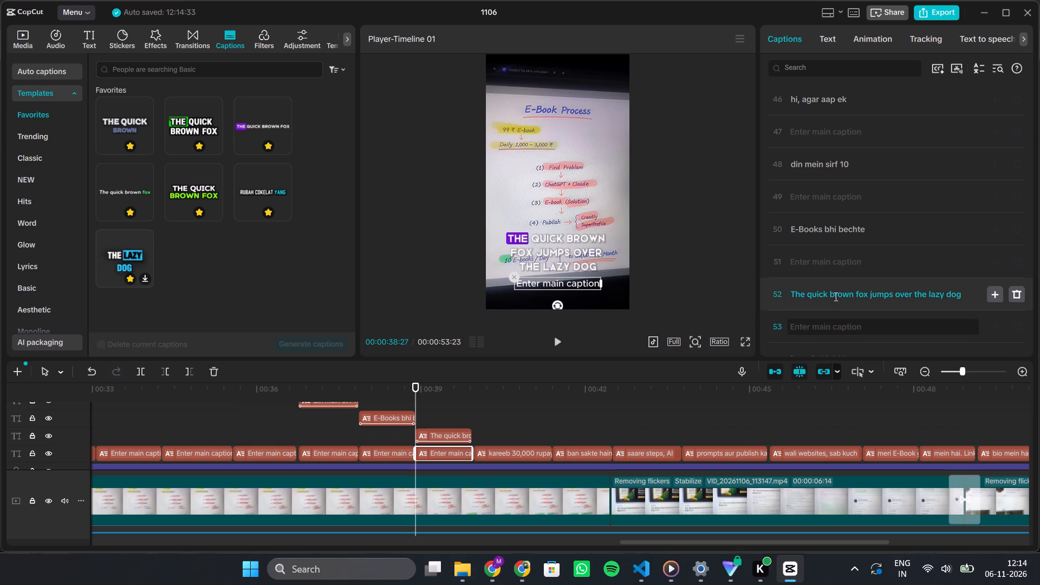
left_click(835, 296)
key("ctrl+a")
key("ctrl+v")
Add a new purple-highlight template clip at 00:00:39:29 and trim it to the end of the "kareeb 30,000 rupaye" clip.
scroll(835, 296, "down", 6)
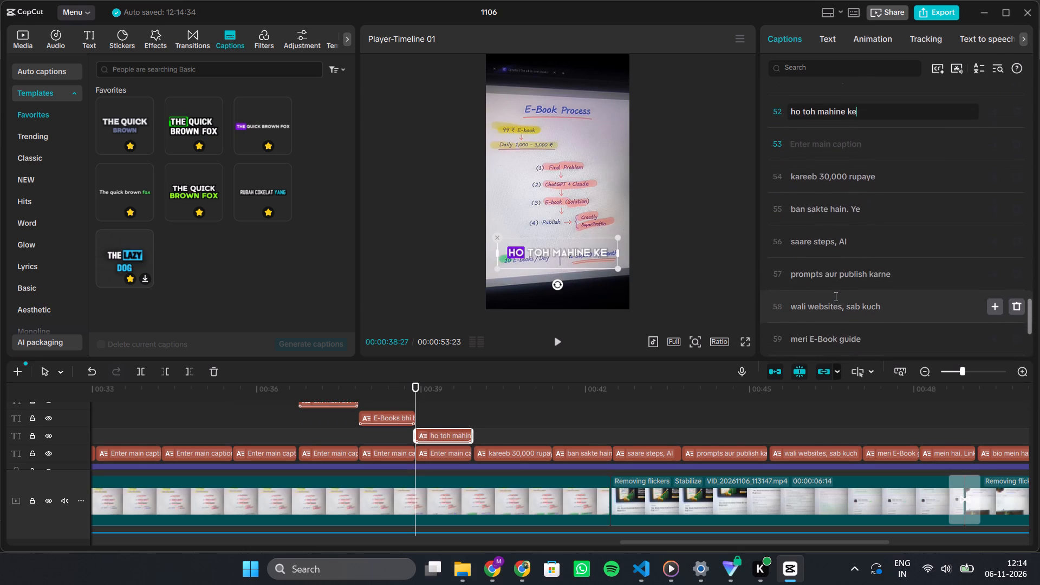
left_click(816, 174)
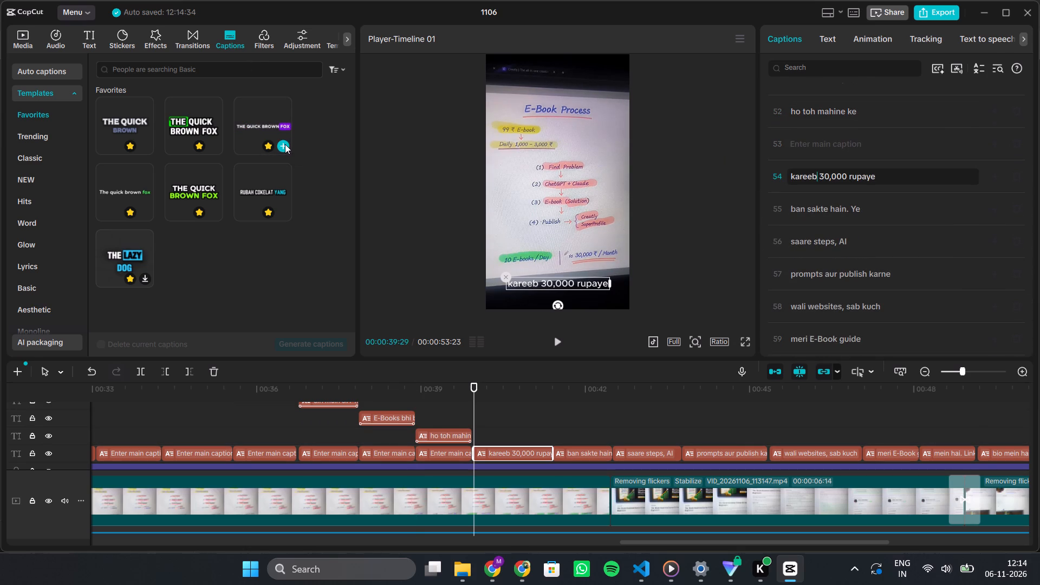
left_click(285, 144)
left_click_drag(597, 454, 552, 453)
Move the text "kareeb 30,000 rupaye" from its plain caption into the new template clip, replacing the placeholder sentence.
left_click(831, 204)
key("ctrl+a")
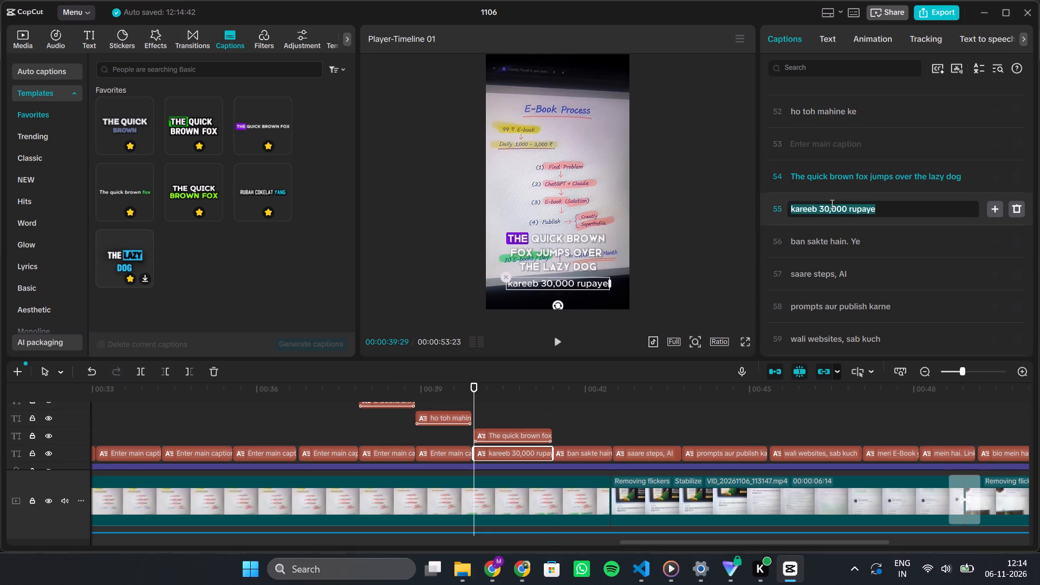
key("ctrl+x")
left_click(816, 179, "ctrl")
key("ctrl+a")
key("ctrl+v")
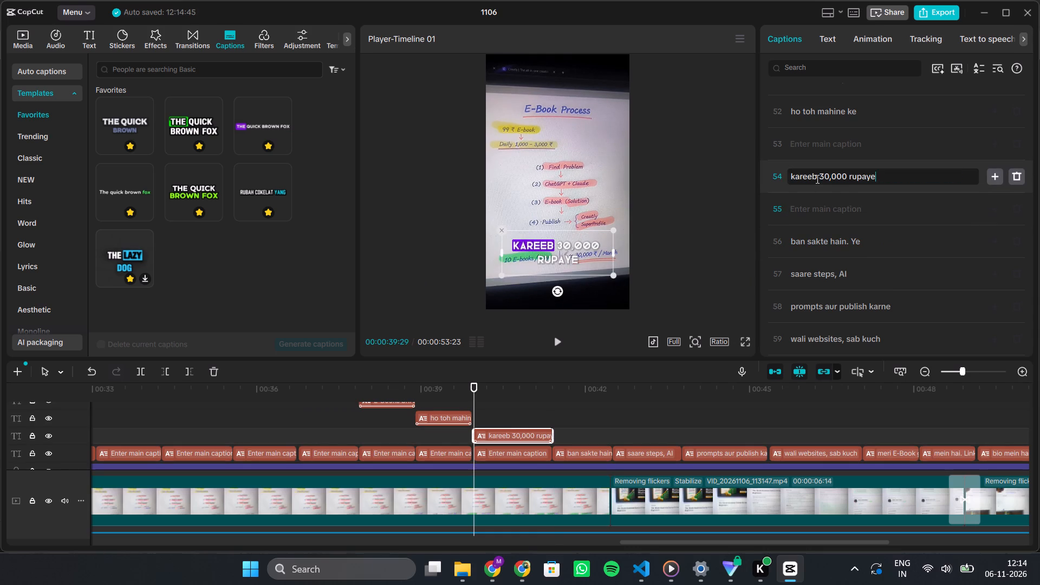
Add a new purple-highlight template clip at 00:00:41:12 and trim it to the end of the "ban sakte hain. Ye" clip.
left_click(818, 244)
left_click(280, 145)
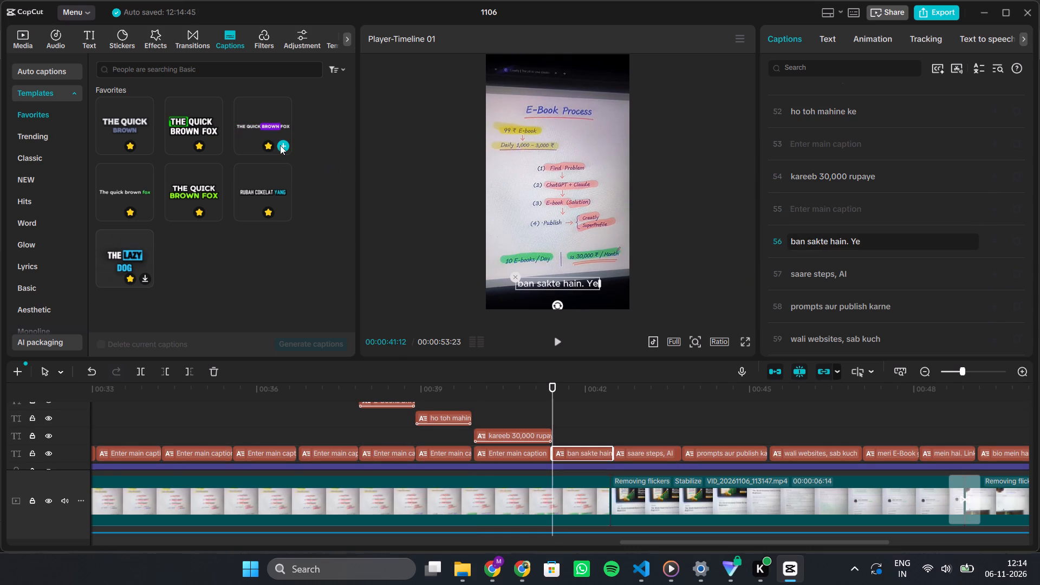
left_click_drag(676, 451, 611, 456)
left_click(611, 456)
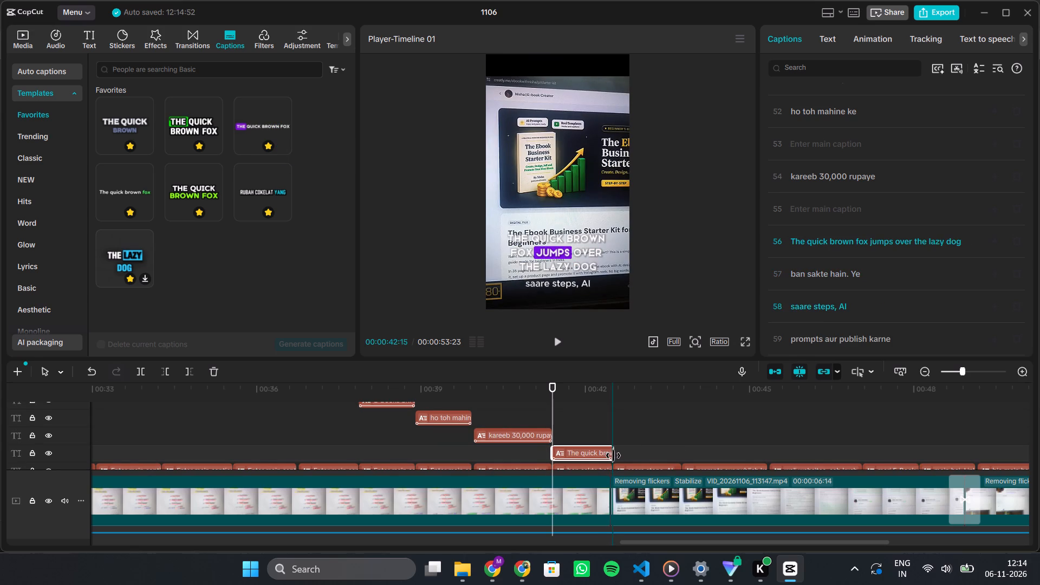
Move the text "ban sakte hain. Ye" from its plain caption into the new template clip, replacing the placeholder sentence.
left_click(846, 274)
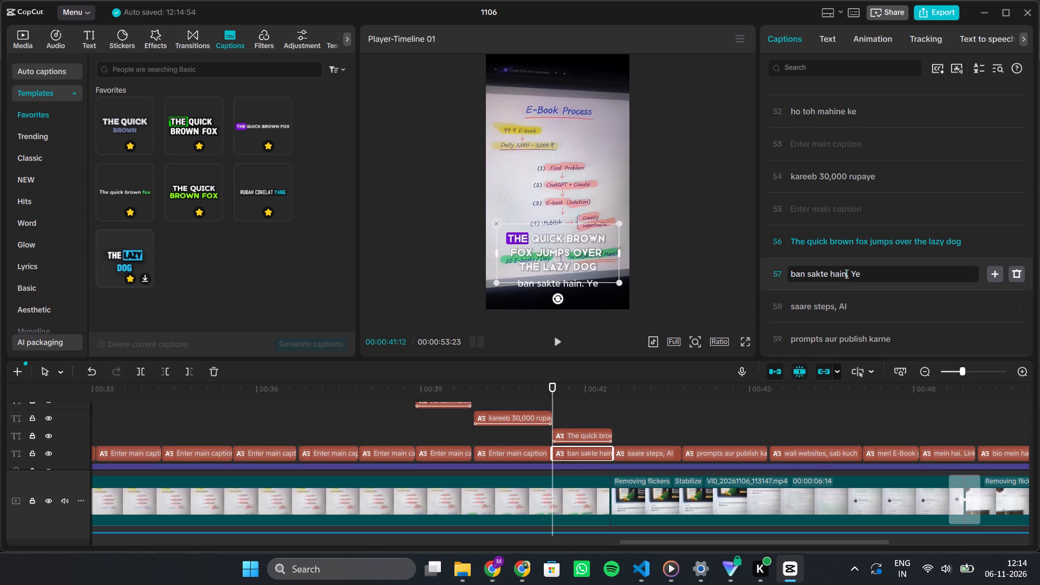
key("ctrl+a")
key("ctrl+x")
left_click(829, 237)
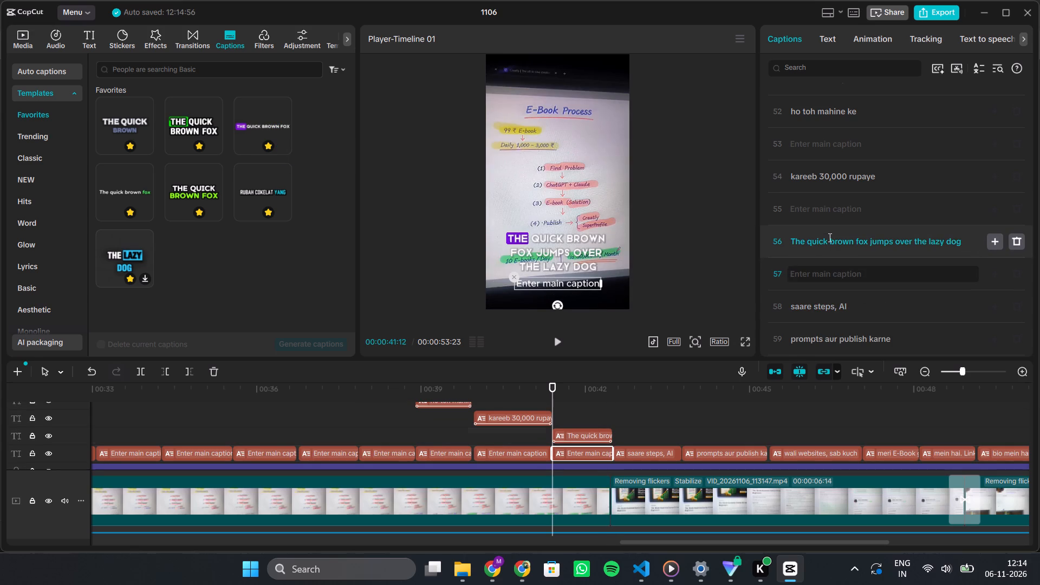
key("ctrl+a")
key("ctrl+v")
Add a new purple-highlight template clip at 00:00:42:15 and trim it to the end of the "saare steps, AI" clip.
scroll(829, 237, "down", 2)
scroll(675, 451, "left", 1)
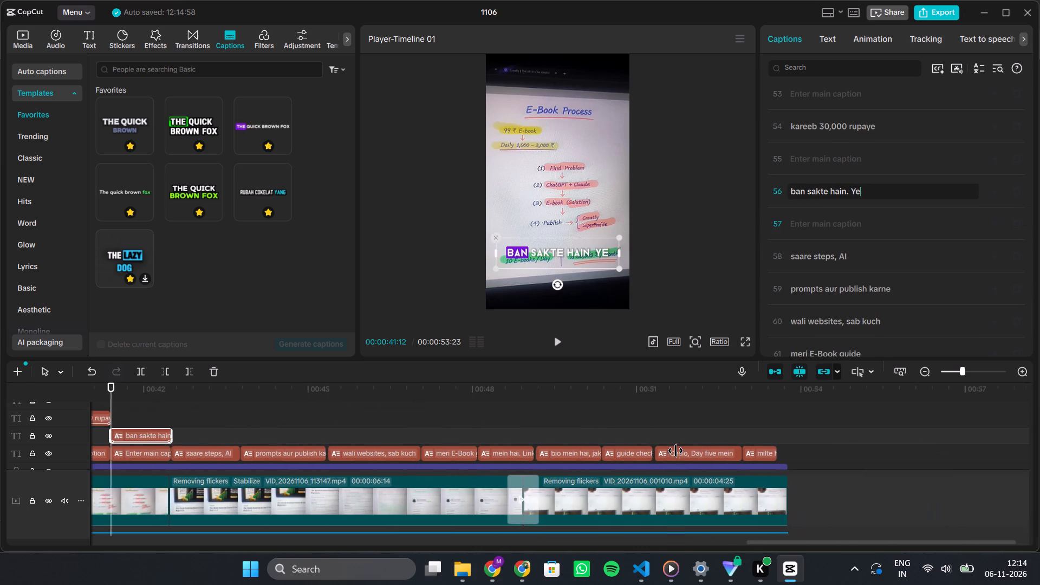
scroll(675, 451, "left", 1)
left_click(173, 451)
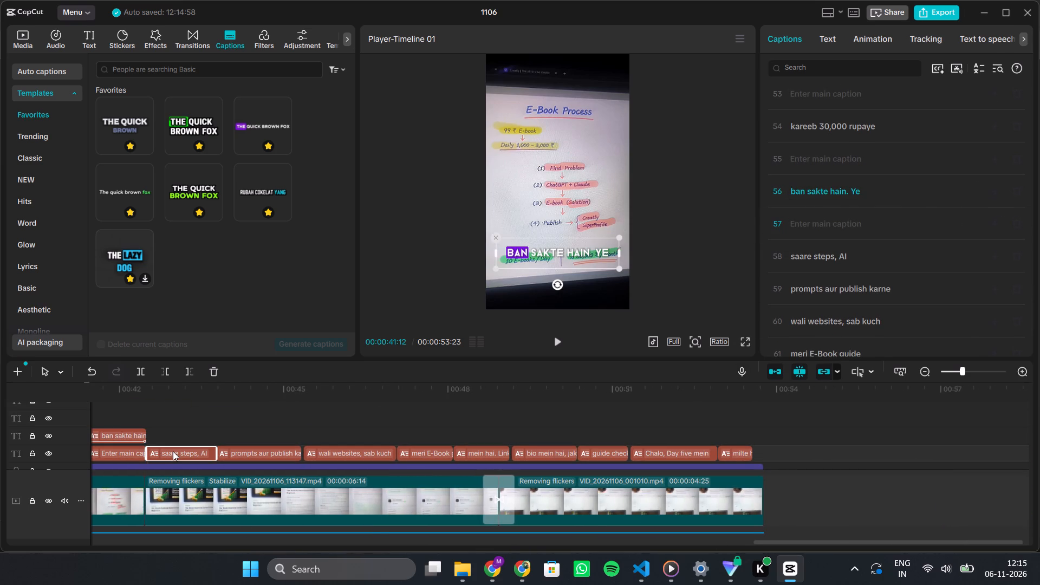
left_click(827, 253)
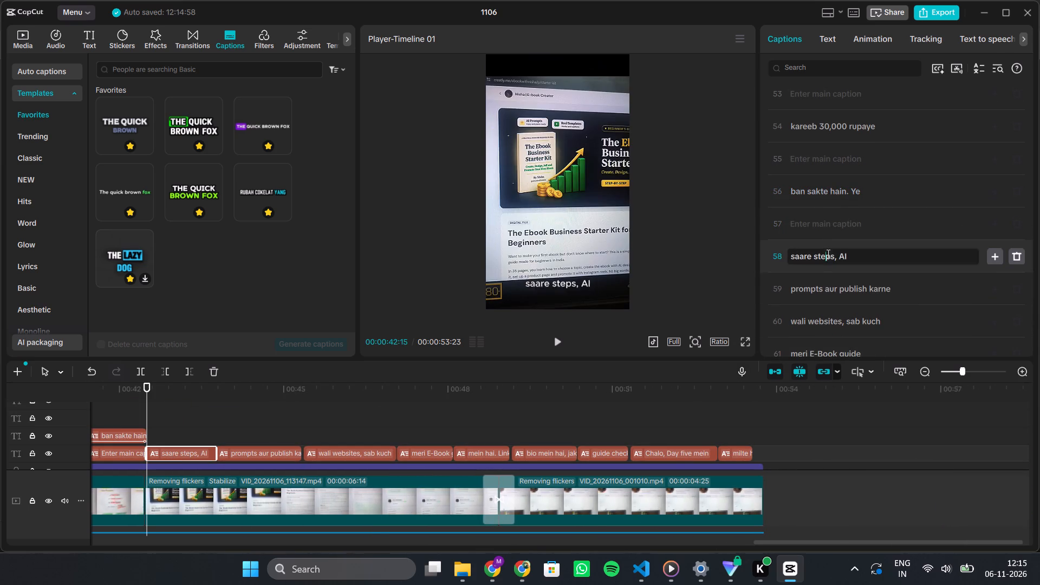
left_click(283, 144)
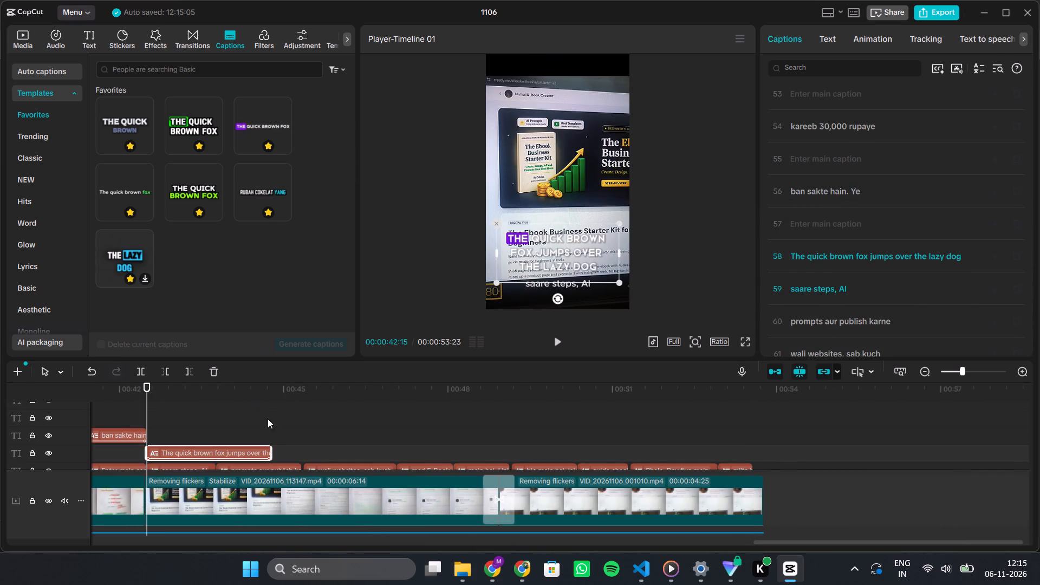
left_click_drag(271, 451, 217, 453)
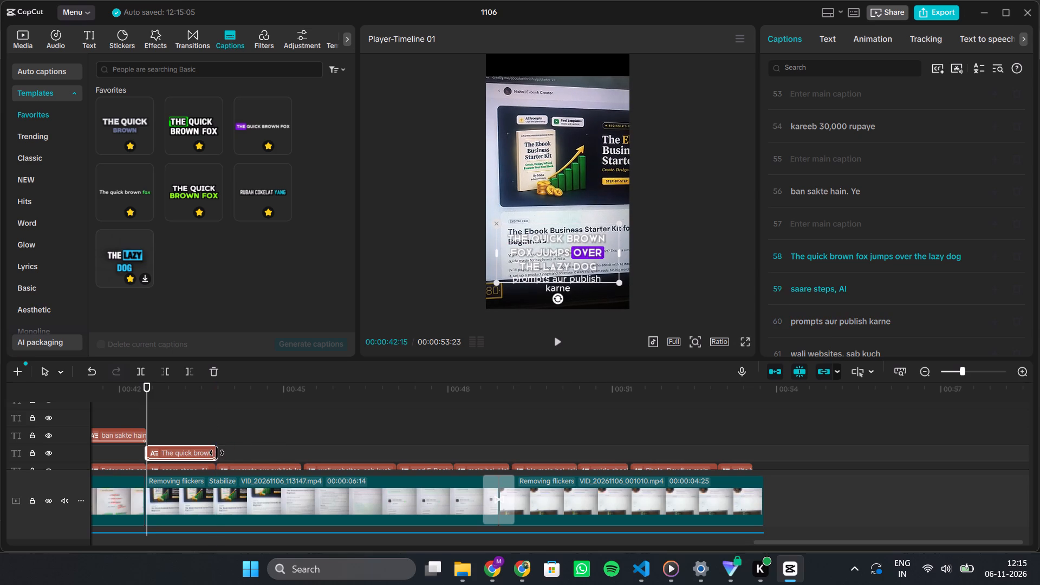
Move the text "saare steps, AI" from its plain caption into the new template clip, replacing the placeholder sentence.
left_click(818, 289)
key("ctrl+a")
key("ctrl+x")
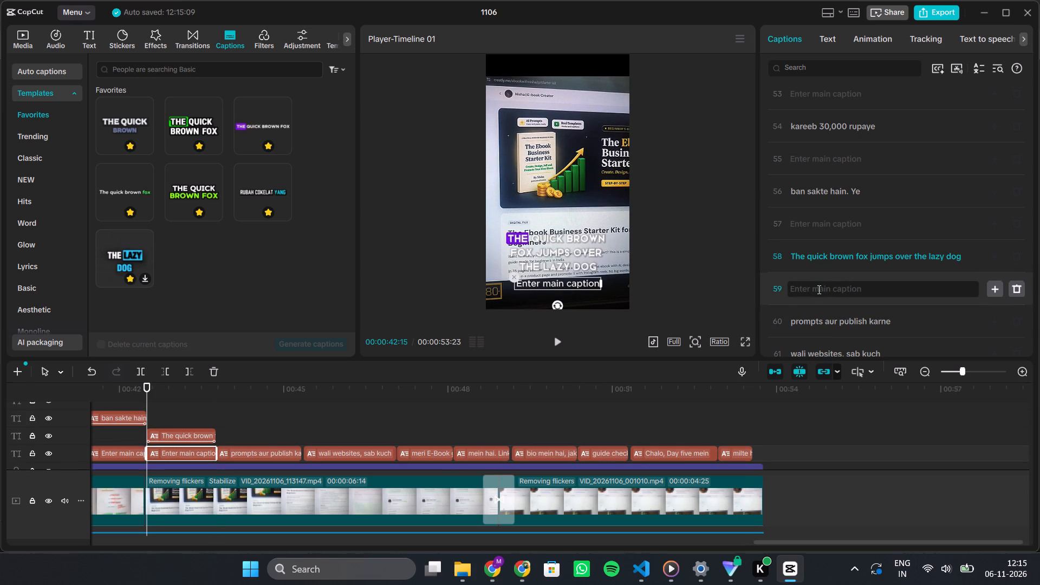
left_click(820, 258)
key("ctrl+a")
key("ctrl+v")
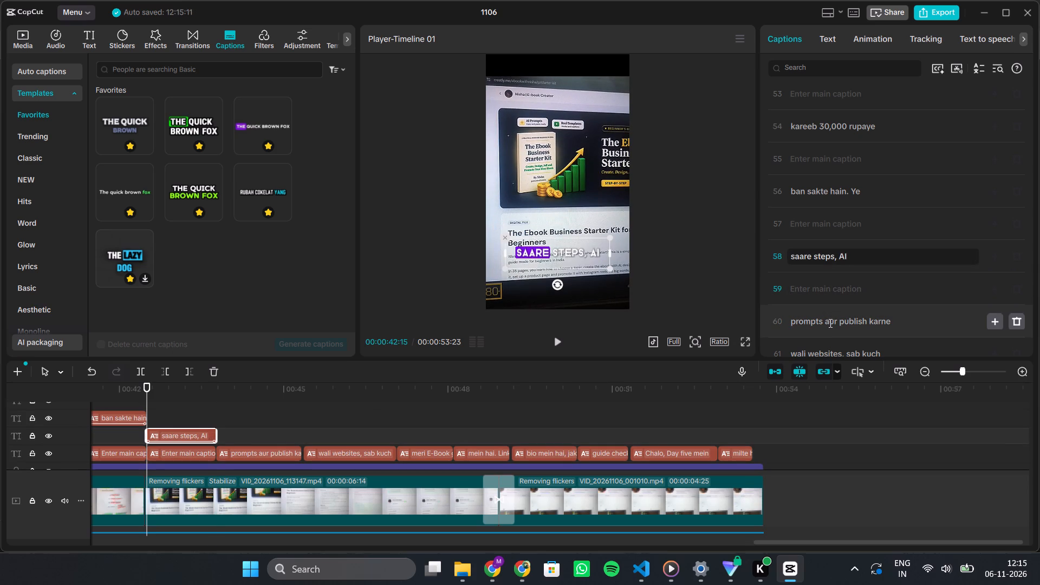
Add a new purple-highlight template clip at 00:00:43:23 and trim it to the end of the "prompts aur publish karne" clip.
left_click(829, 323)
left_click(283, 140)
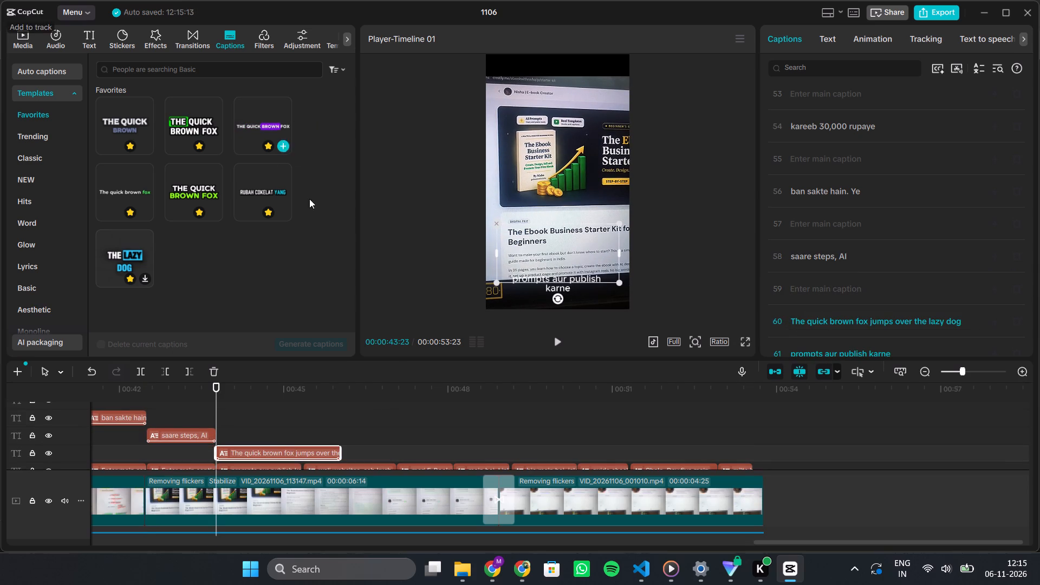
left_click_drag(340, 451, 298, 455)
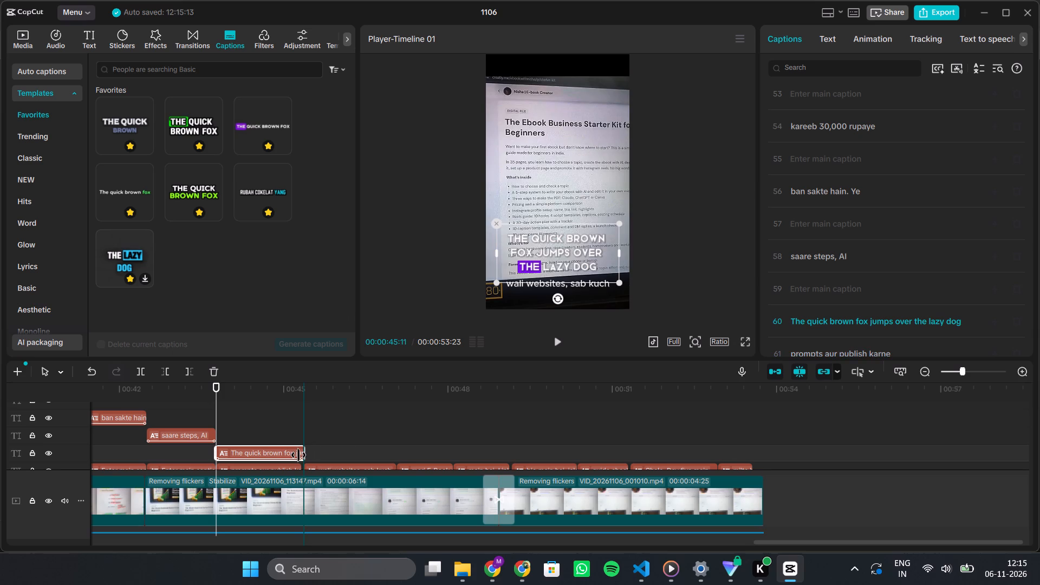
left_click_drag(298, 455, 295, 456)
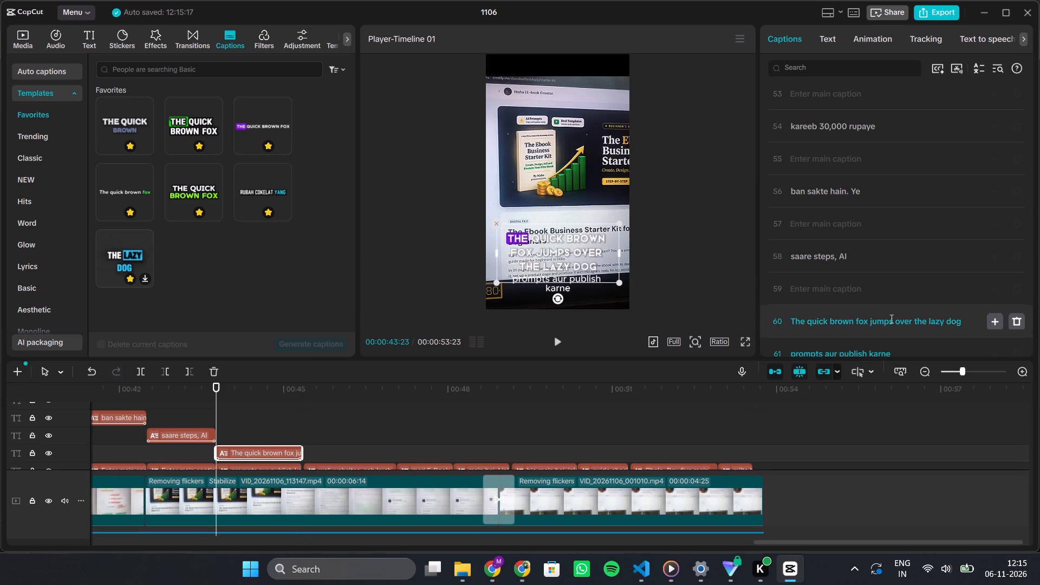
Move the text "prompts aur publish karne" from its plain caption into the new template clip, replacing the placeholder sentence.
left_click(885, 320)
scroll(885, 320, "down", 3)
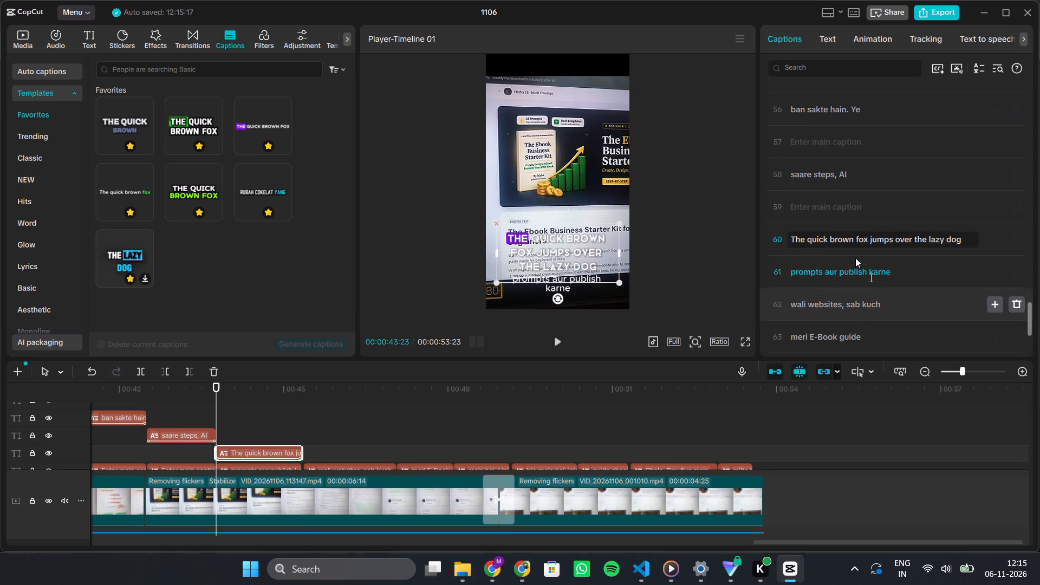
left_click(855, 266)
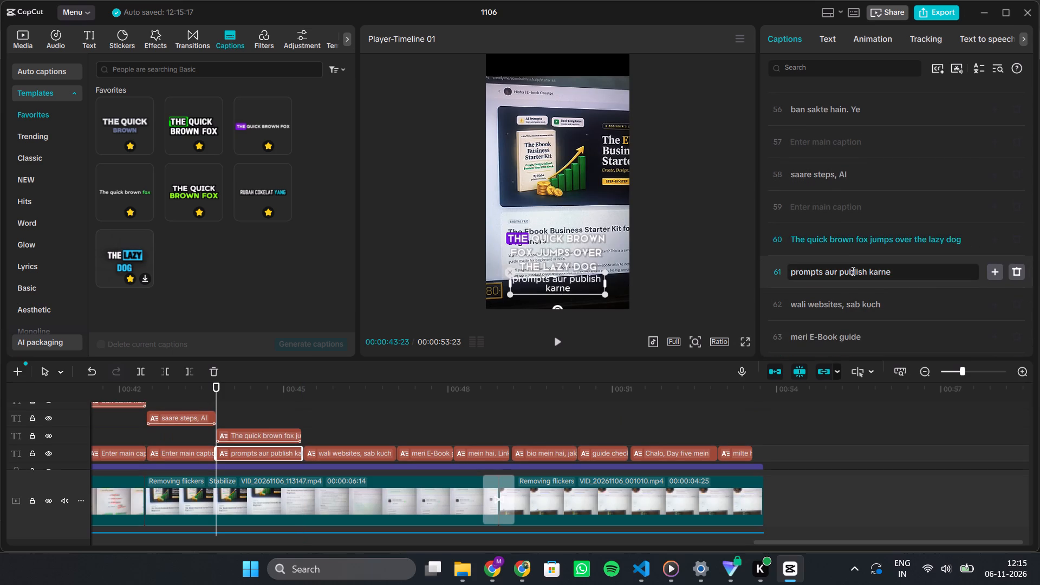
key("ctrl+a")
key("ctrl+x")
left_click(823, 240)
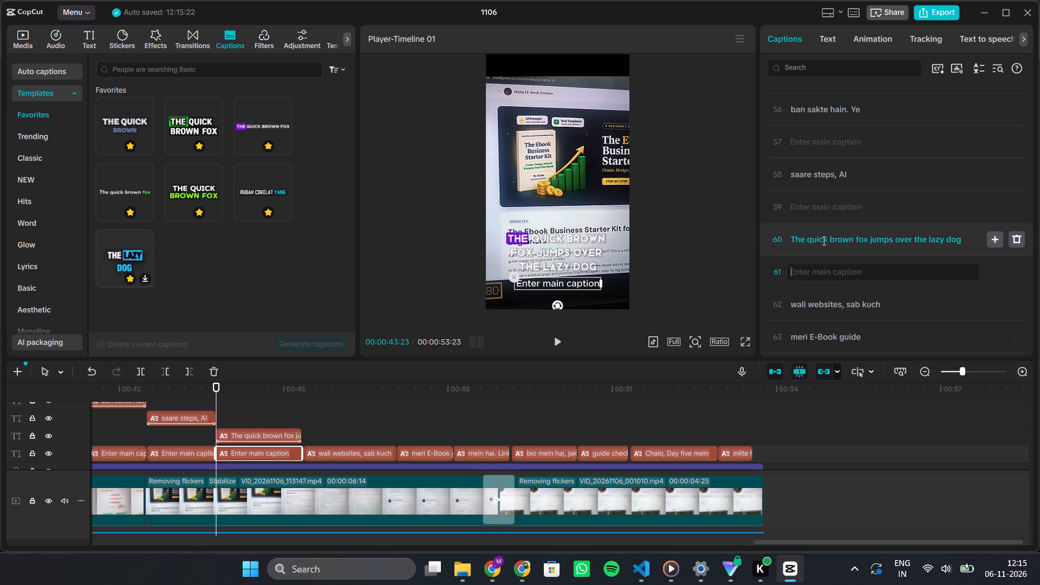
key("ctrl+a")
key("ctrl+v")
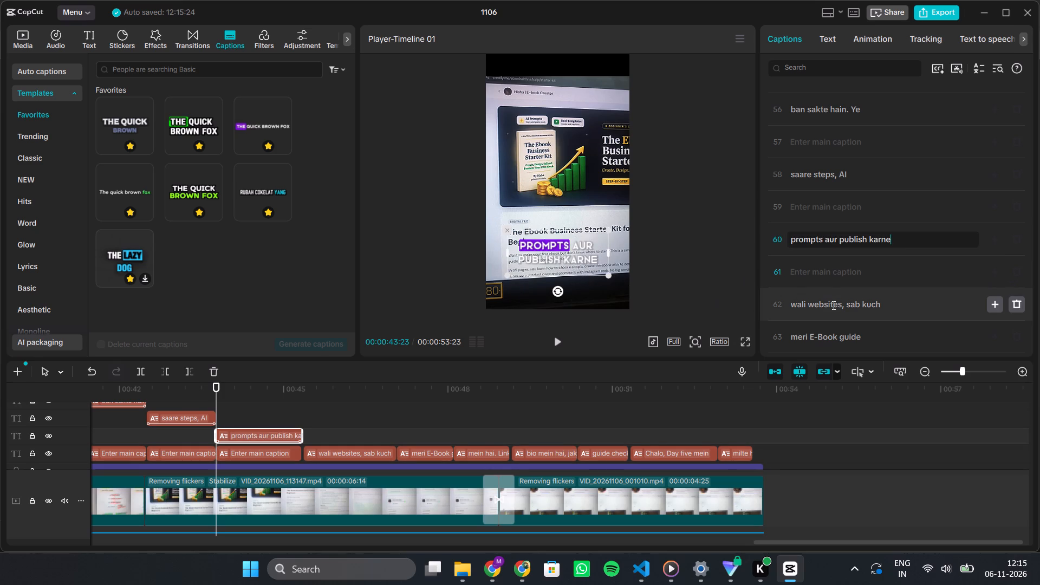
Add a new purple-highlight template clip at 00:00:45:11 and trim it to the end of the "wali websites, sab kuch" clip.
left_click(832, 305)
left_click(281, 146)
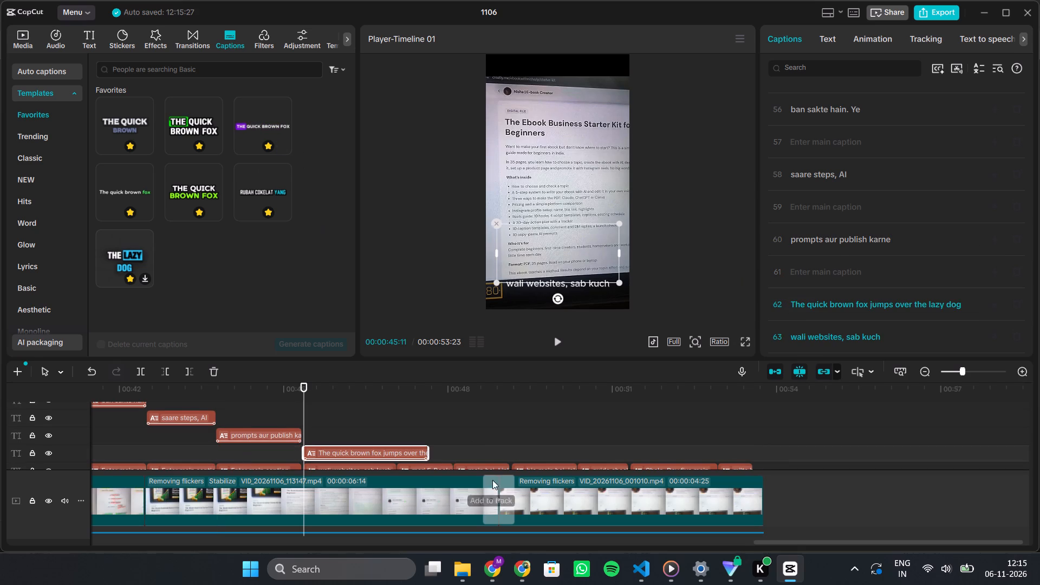
left_click_drag(429, 450, 396, 454)
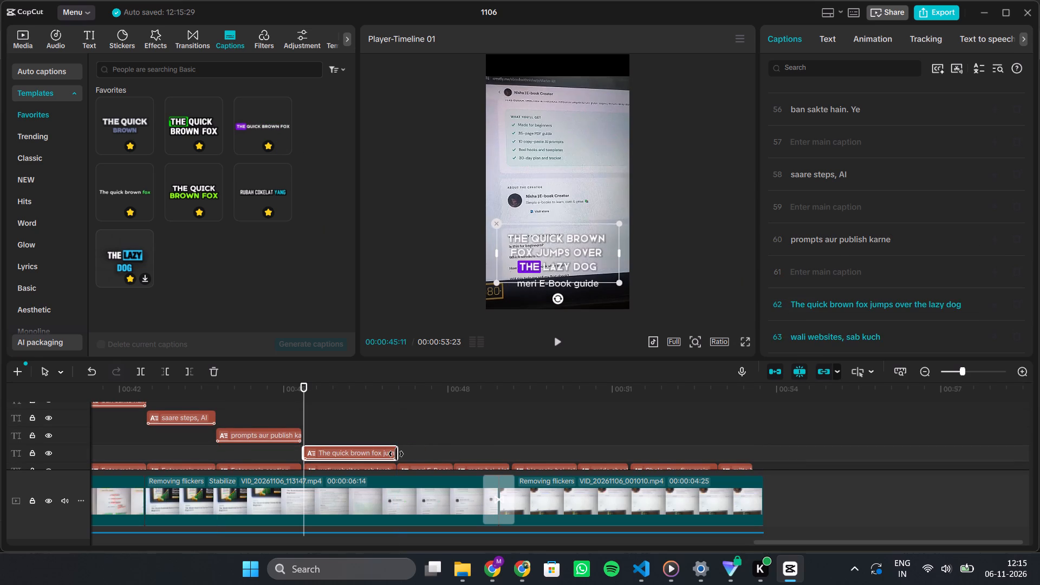
Move the text "wali websites, sab kuch" from its plain caption into the new template clip, replacing the placeholder sentence.
left_click_drag(870, 328, 855, 163)
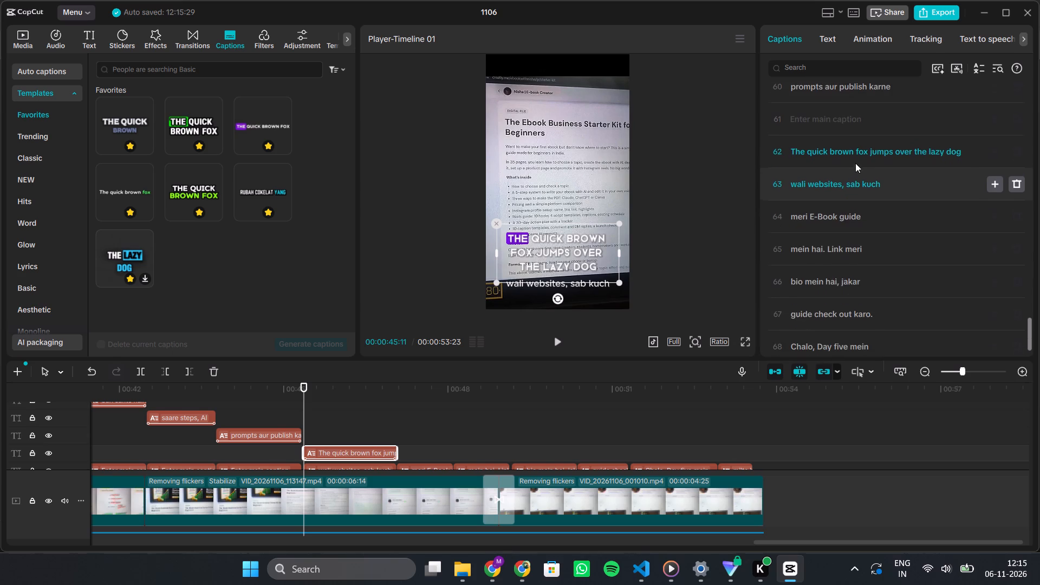
left_click_drag(855, 163, 843, 134)
left_click(828, 147)
key("ctrl+a")
key("ctrl+x")
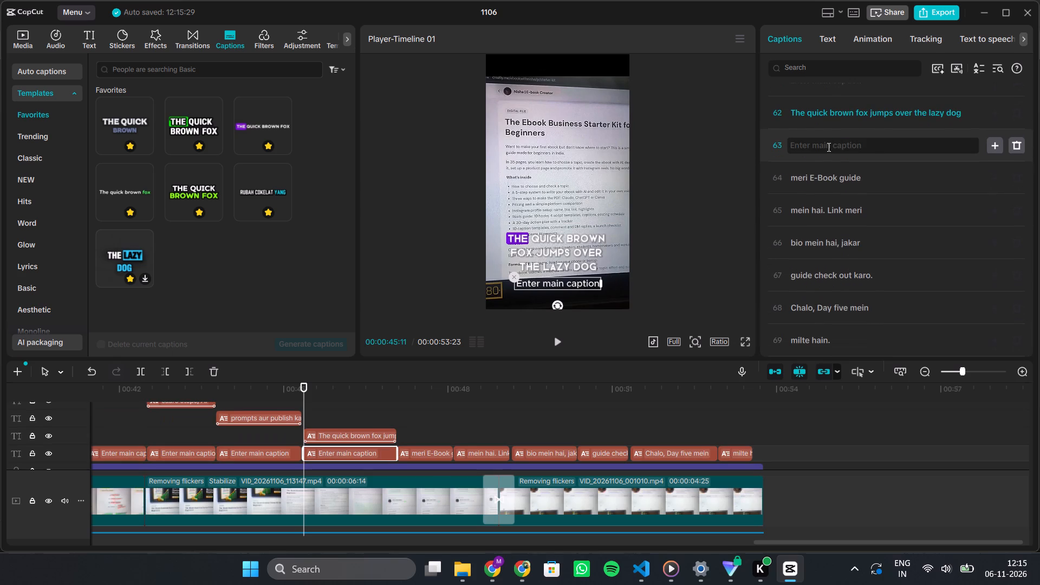
left_click(815, 114)
key("ctrl+a")
key("ctrl+v")
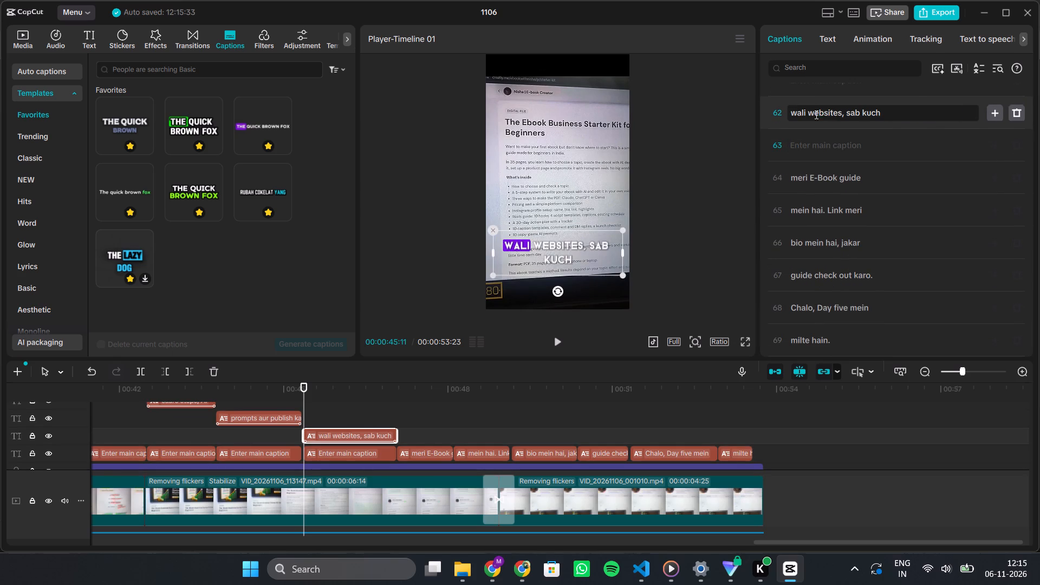
Add a new purple-highlight template clip at 00:00:47:02 and trim it to the end of the "meri E-Book guide" clip.
left_click(836, 176)
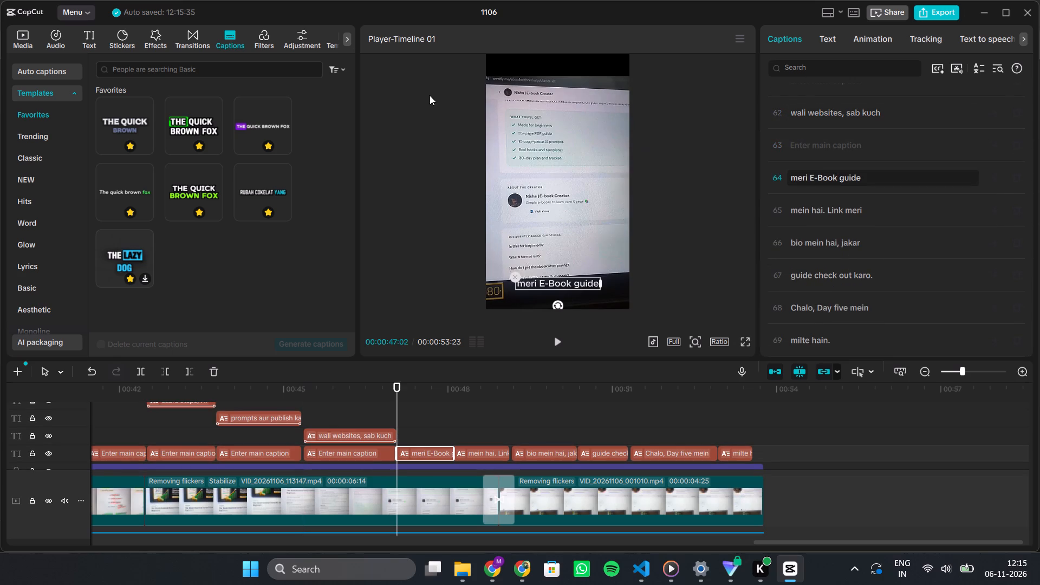
left_click(282, 146)
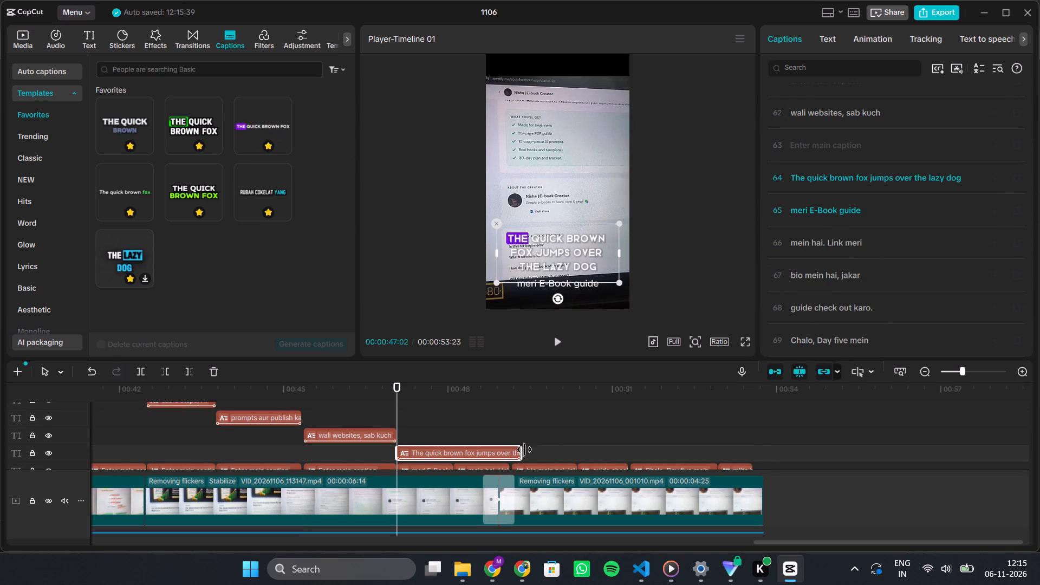
left_click_drag(521, 452, 453, 452)
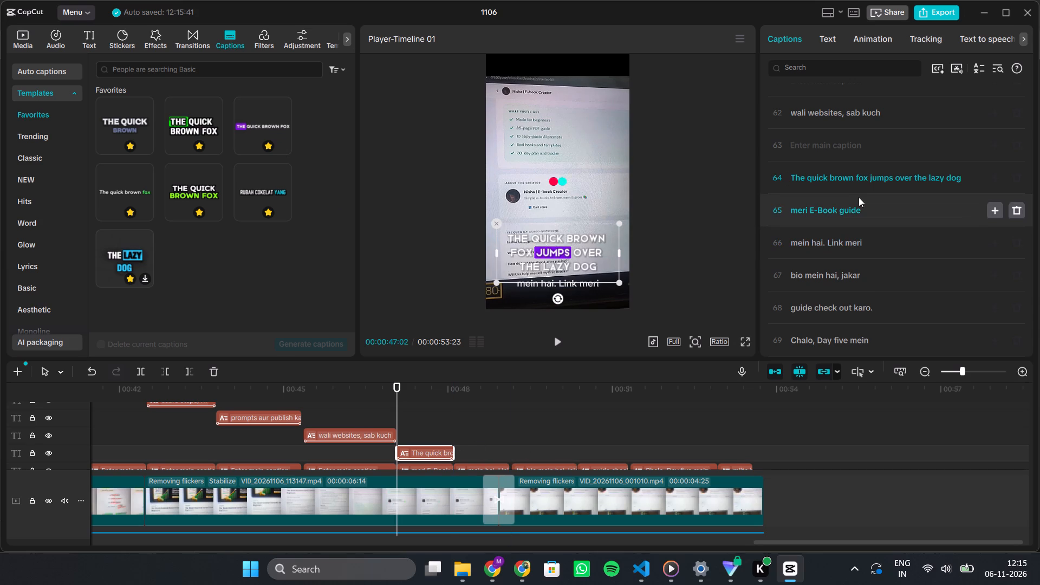
Move the text "meri E-Book guide" from its plain caption into the new template clip, replacing the placeholder sentence.
left_click(840, 213)
key("ctrl+a")
key("ctrl+x")
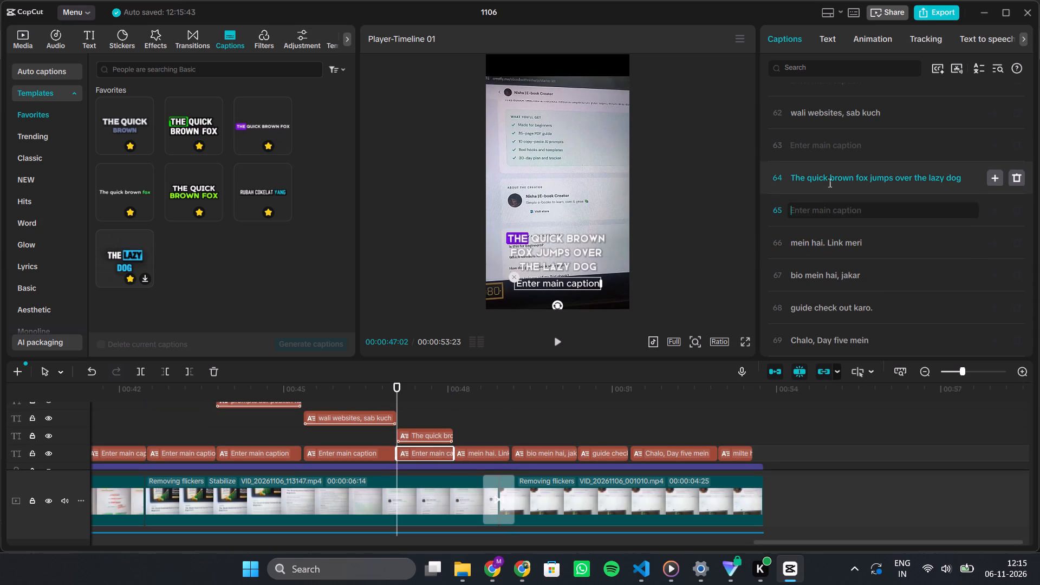
left_click(825, 175)
key("ctrl+a")
key("ctrl+v")
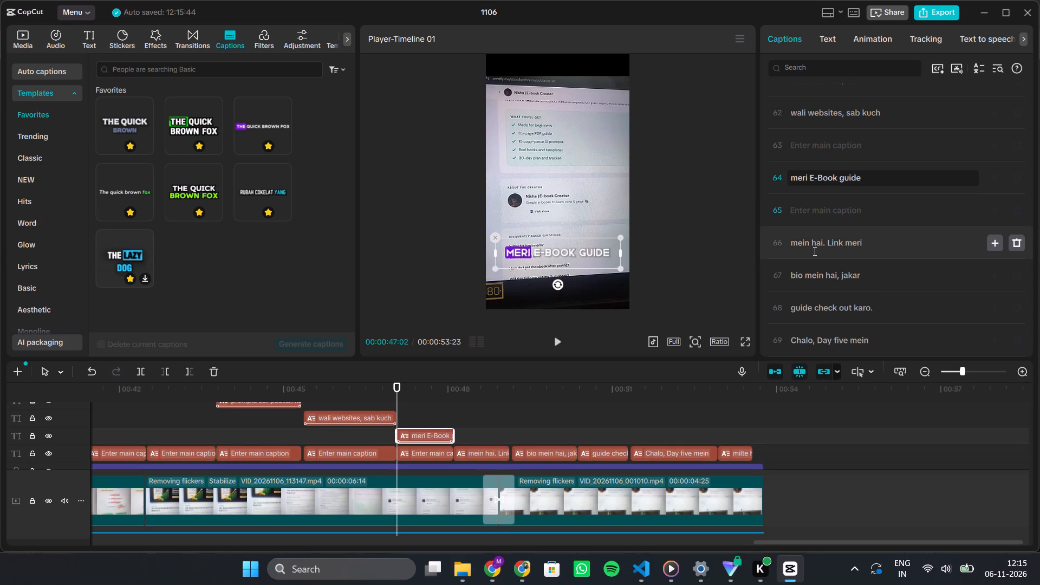
Add a new purple-highlight template clip at 00:00:48:03 and trim it to the end of the "mein hai. Link meri" clip.
left_click(810, 242)
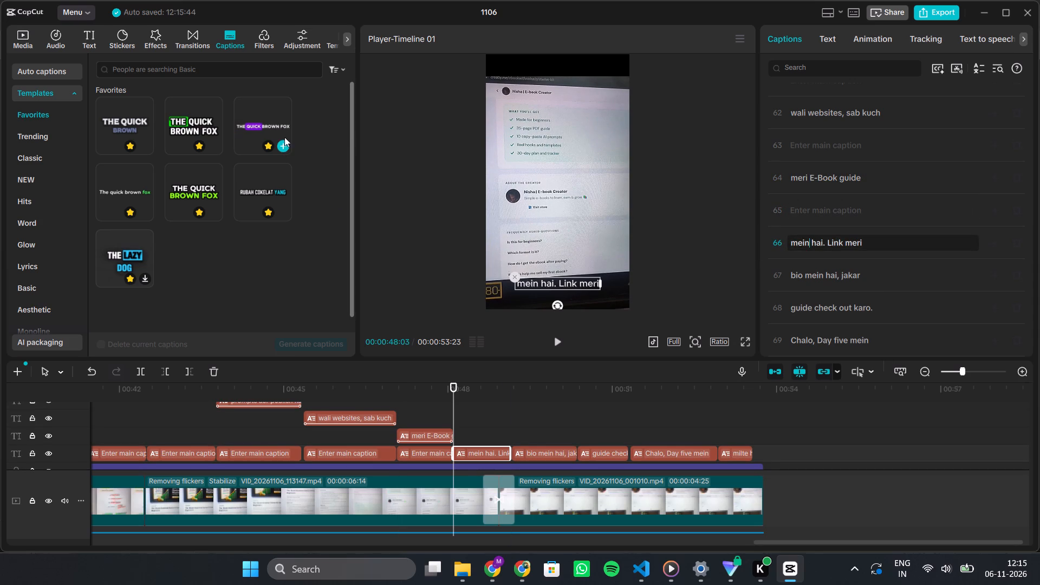
left_click(284, 144)
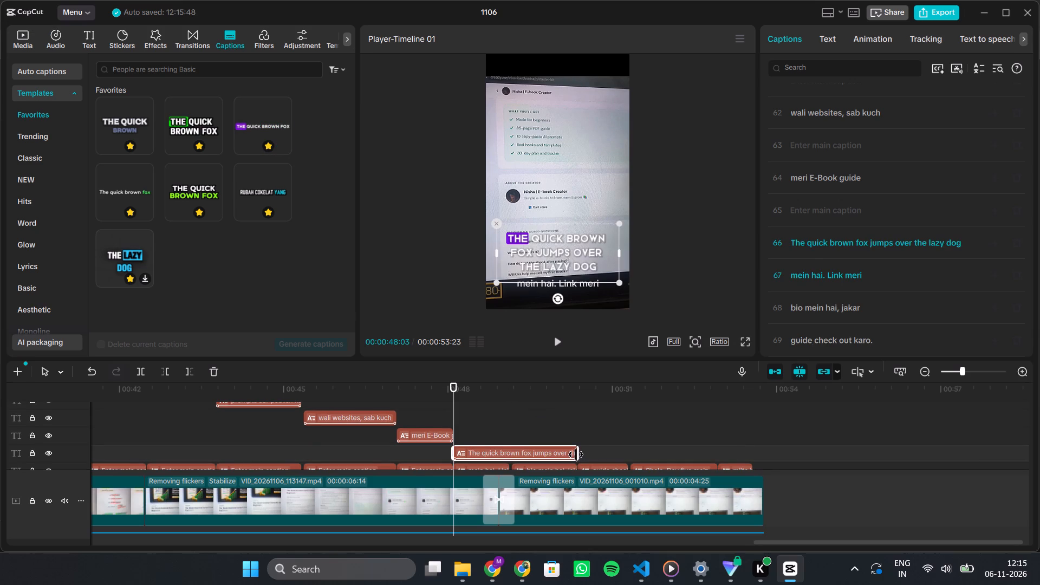
left_click_drag(576, 454, 506, 461)
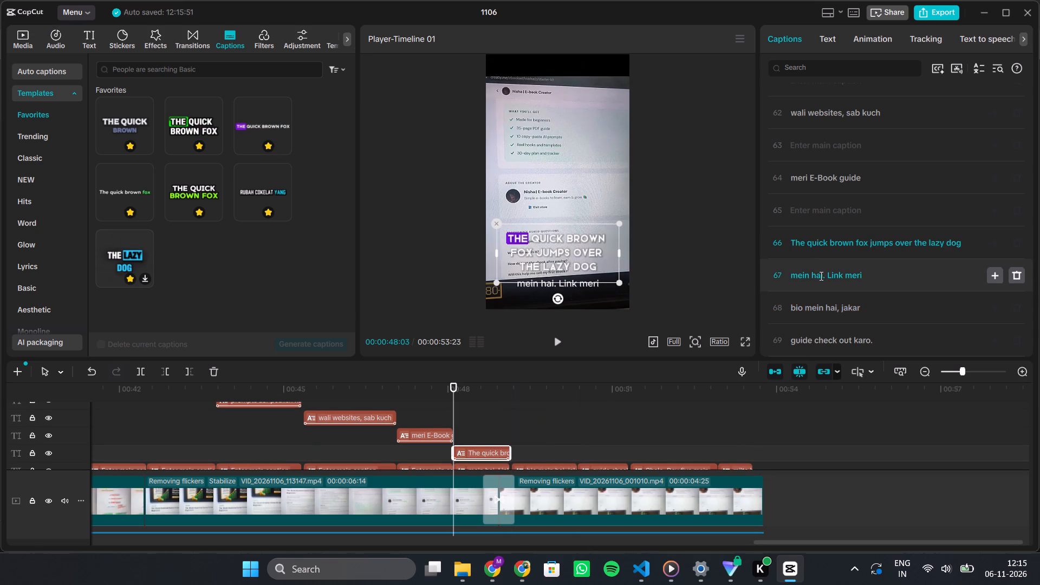
Move the text "mein hai. Link meri" from its plain caption into the new template clip, replacing the placeholder sentence.
left_click(820, 276)
key("ctrl+a")
key("ctrl+x")
left_click(816, 247)
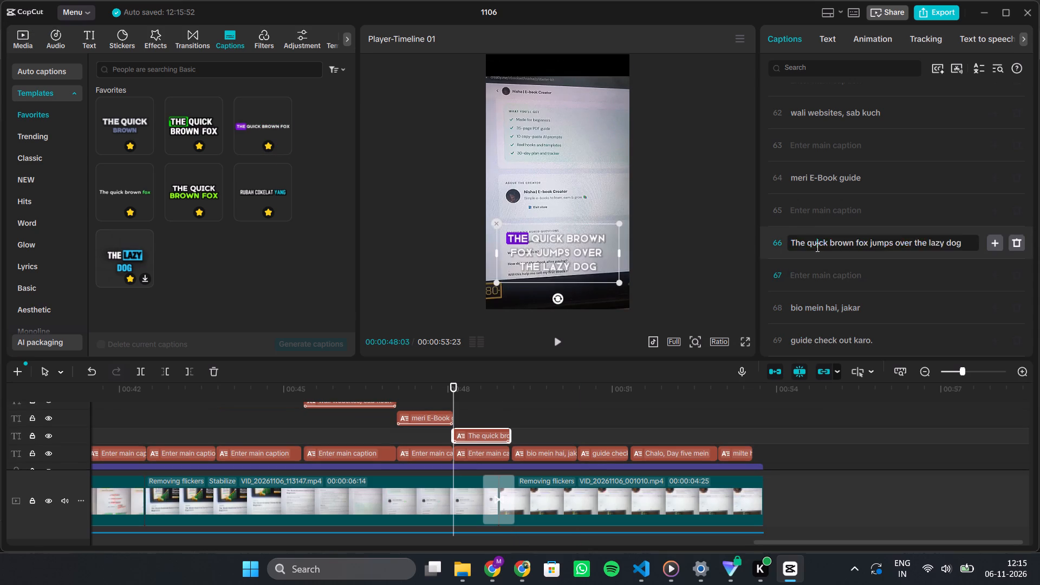
key("ctrl+a")
key("ctrl+v")
Add a new purple-highlight template clip at 00:00:49:05 and trim it to the end of the "bio mein hai, jakar" clip.
left_click(807, 310)
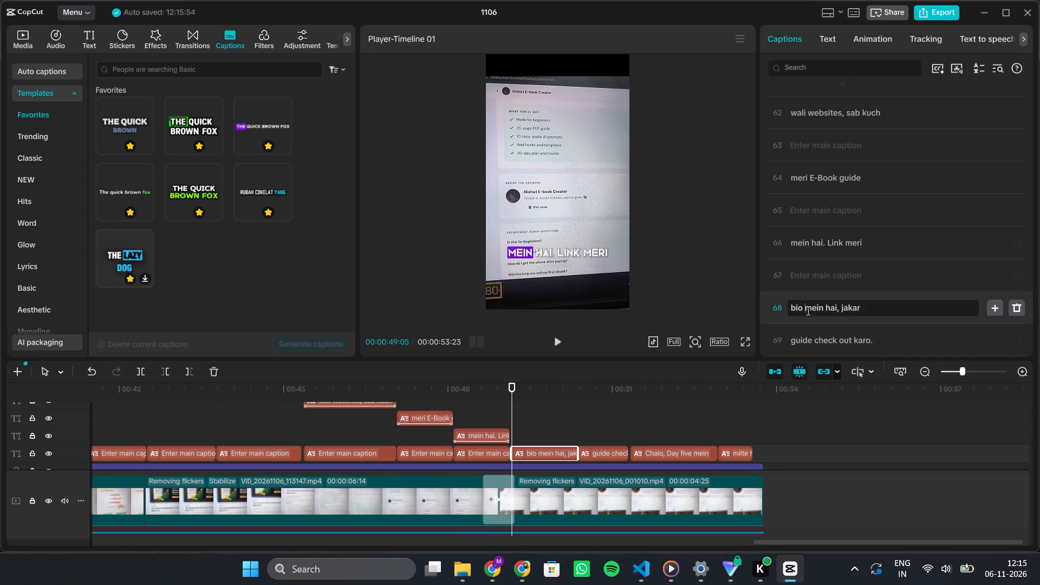
left_click(282, 144)
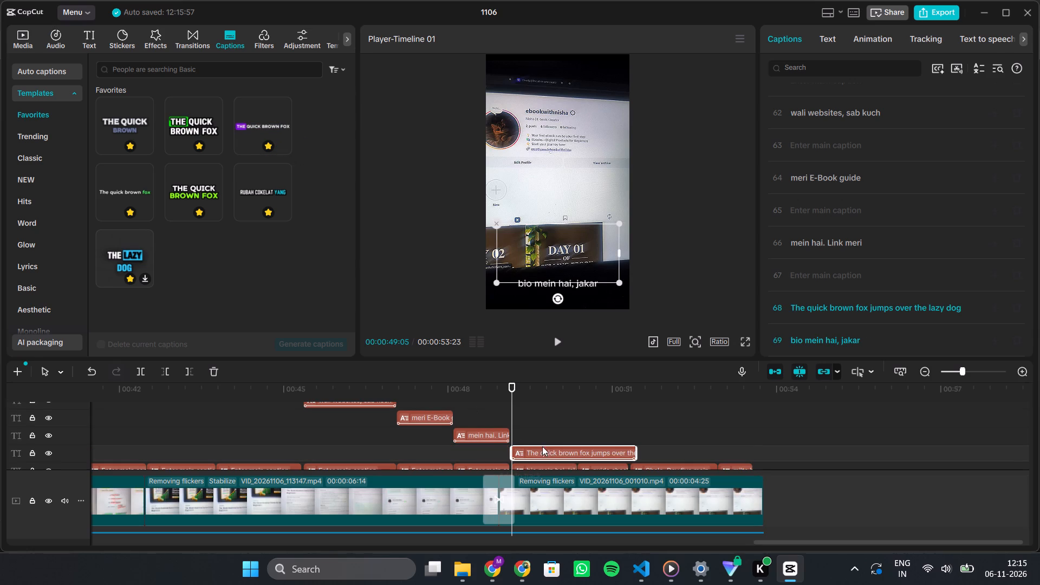
left_click_drag(638, 448, 578, 454)
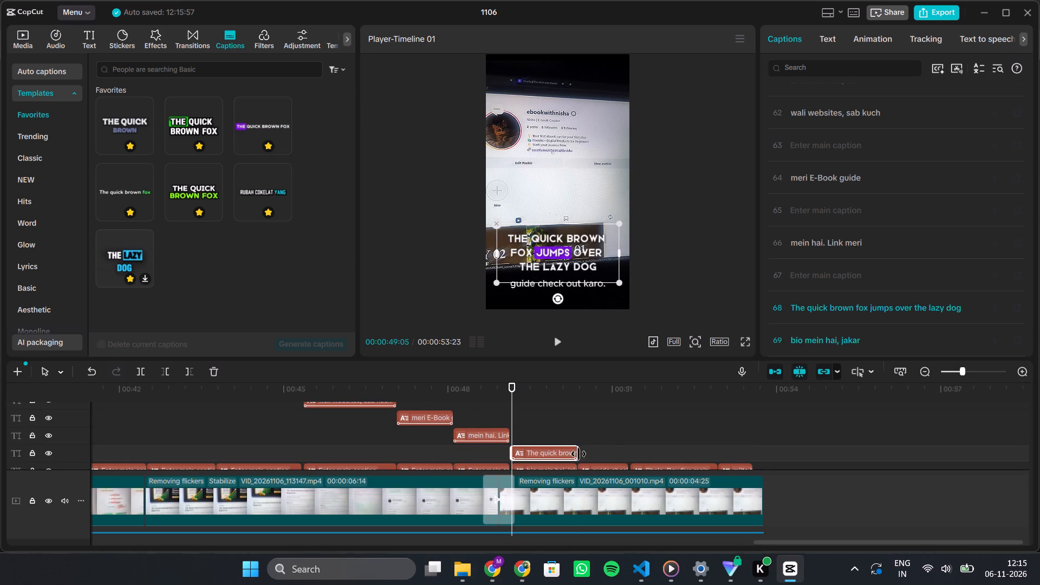
Move the text "bio mein hai, jakar" from its plain caption into the new template clip, replacing the placeholder sentence.
left_click(833, 342)
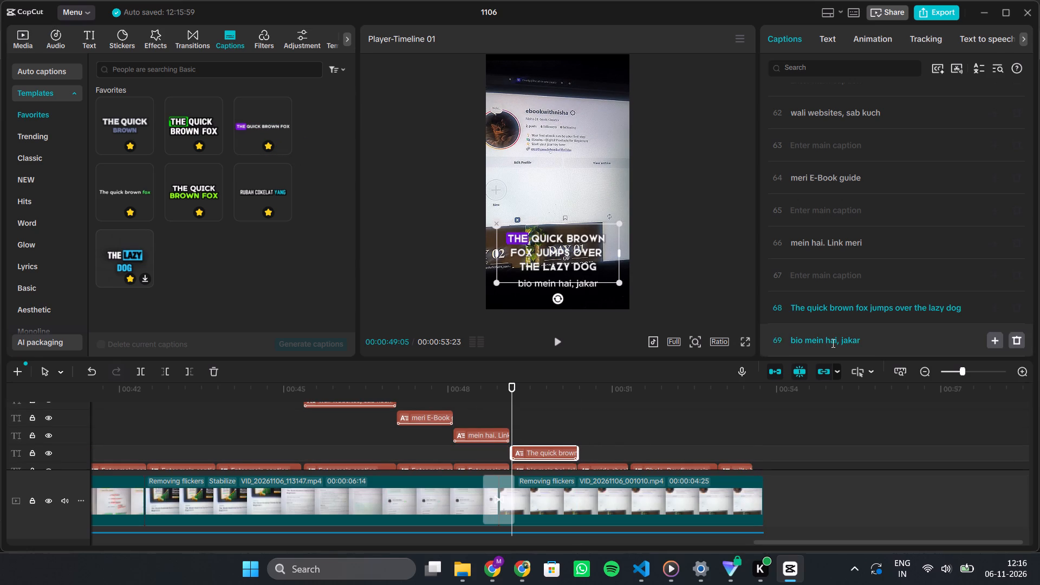
key("ctrl+a")
key("ctrl+x")
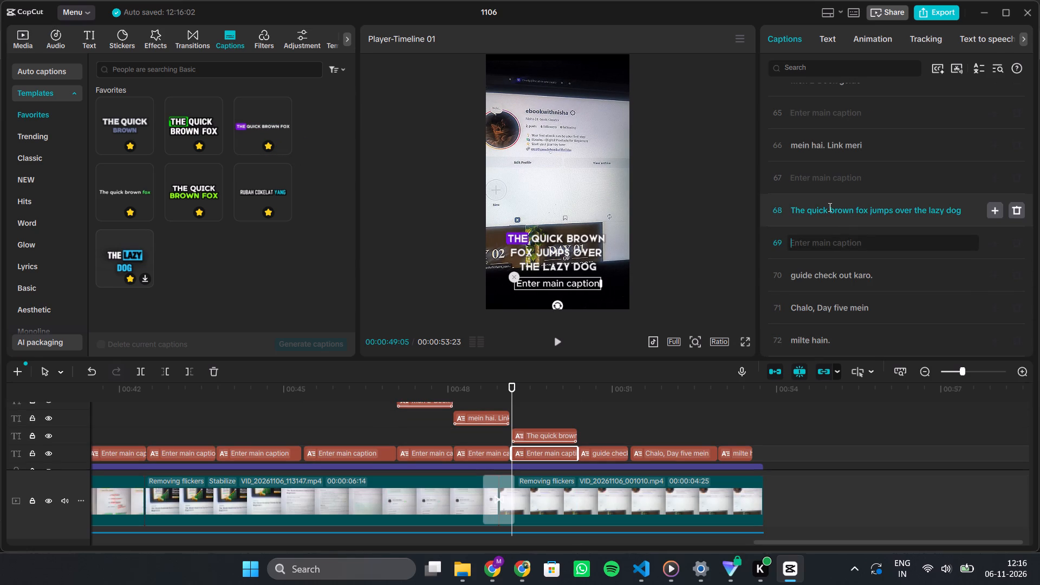
left_click(829, 207)
key("ctrl+a")
key("ctrl+v")
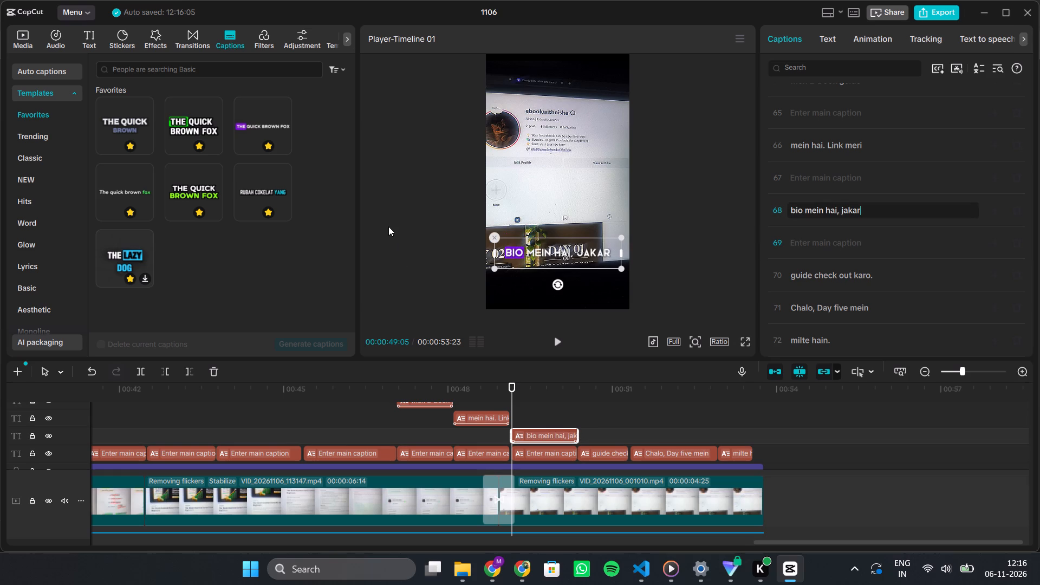
Add a new purple-highlight template clip at 00:00:50:11 and trim it to the end of the "guide check out karo." clip.
left_click(822, 277)
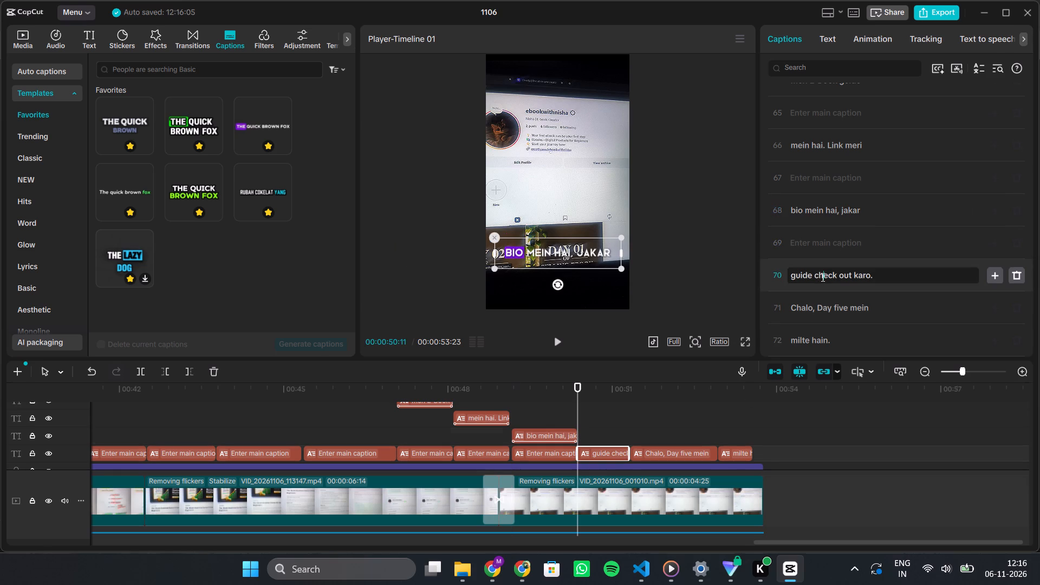
left_click(283, 145)
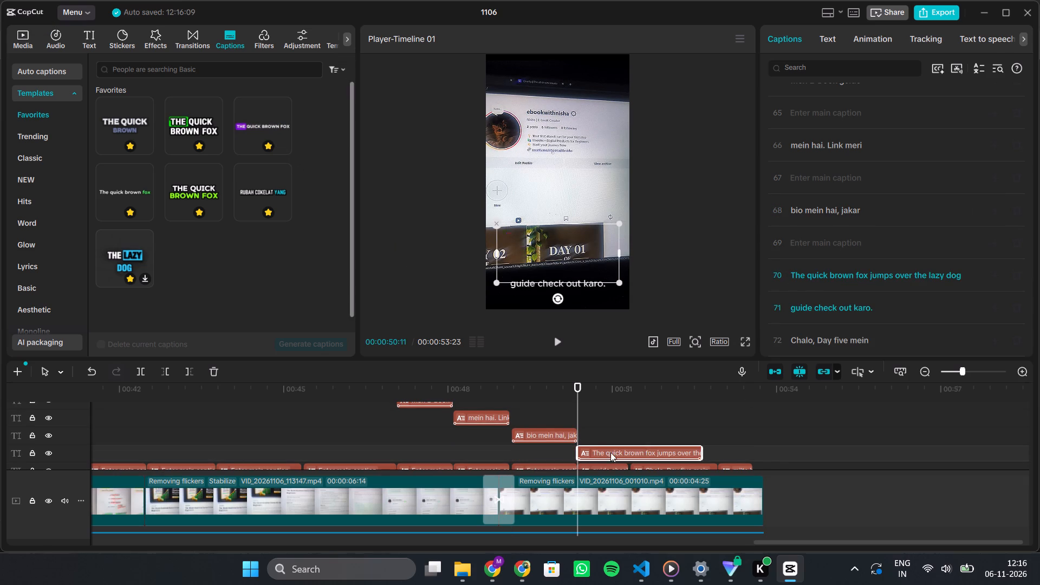
left_click_drag(703, 450, 625, 453)
Move the text "guide check out karo." from its plain caption into the new template clip, replacing the placeholder sentence.
left_click(822, 310)
key("ctrl+a")
key("ctrl+x")
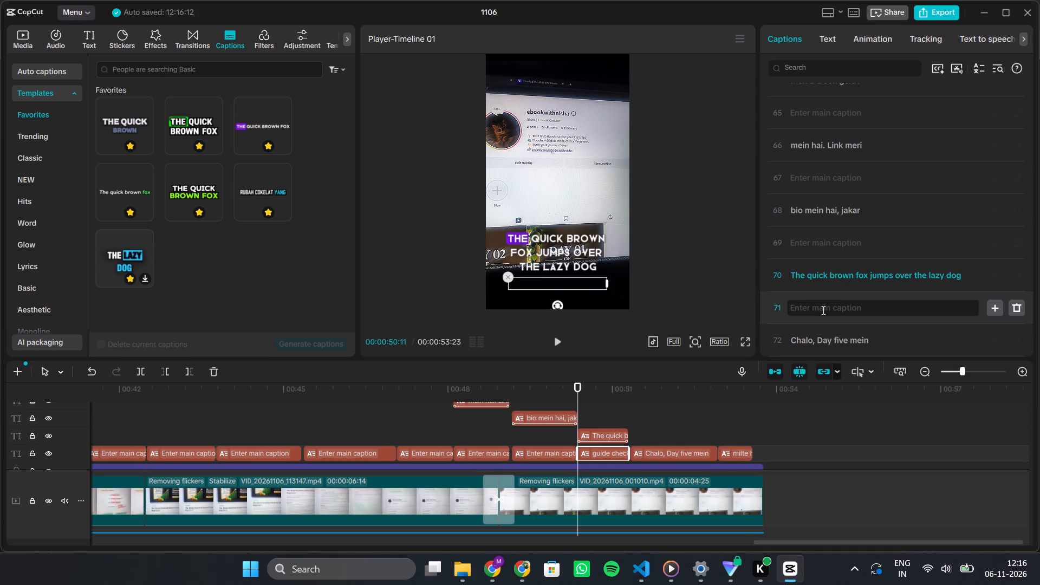
left_click(837, 271)
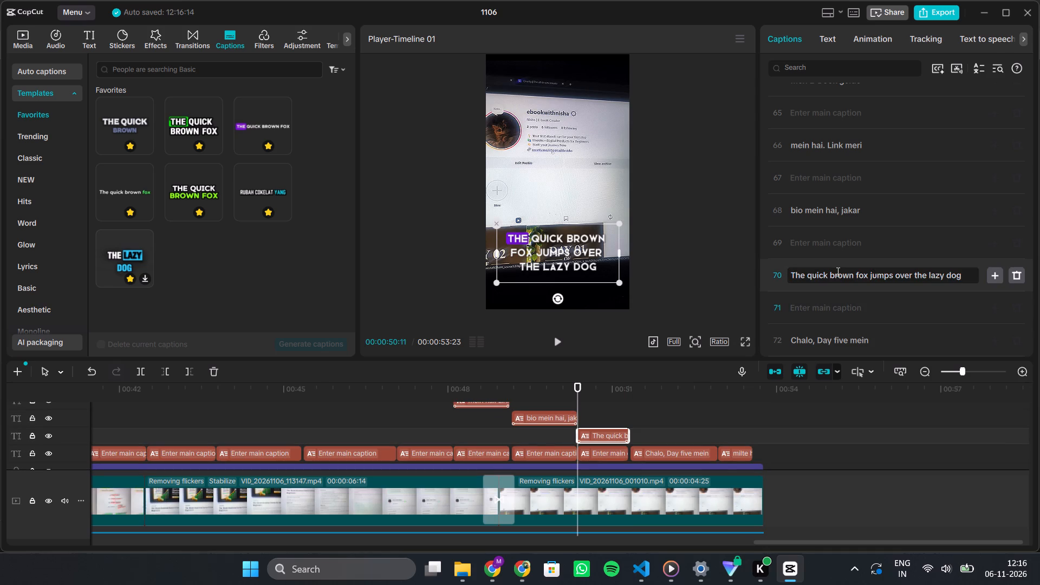
key("ctrl+a")
key("ctrl+v")
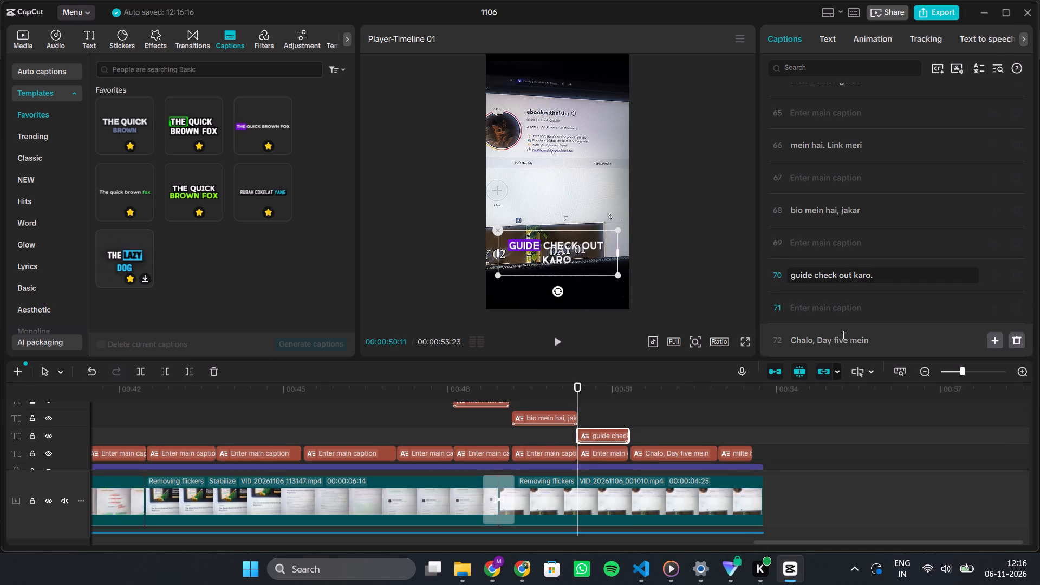
Add a new purple-highlight template clip at 00:00:51:10 and trim it to the end of the "Chalo, Day five mein" clip.
left_click(842, 336)
left_click(279, 144)
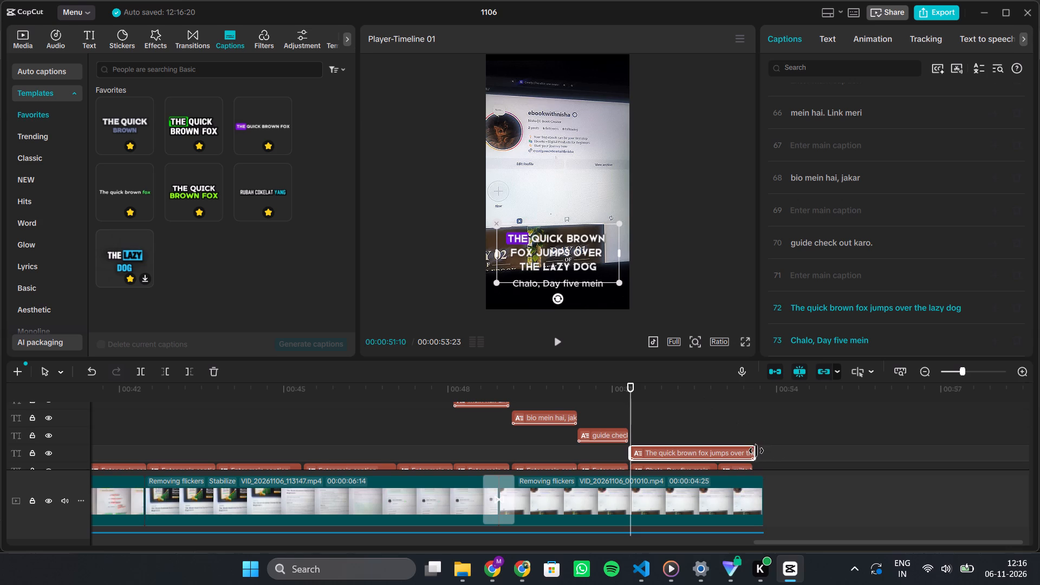
left_click_drag(756, 450, 718, 455)
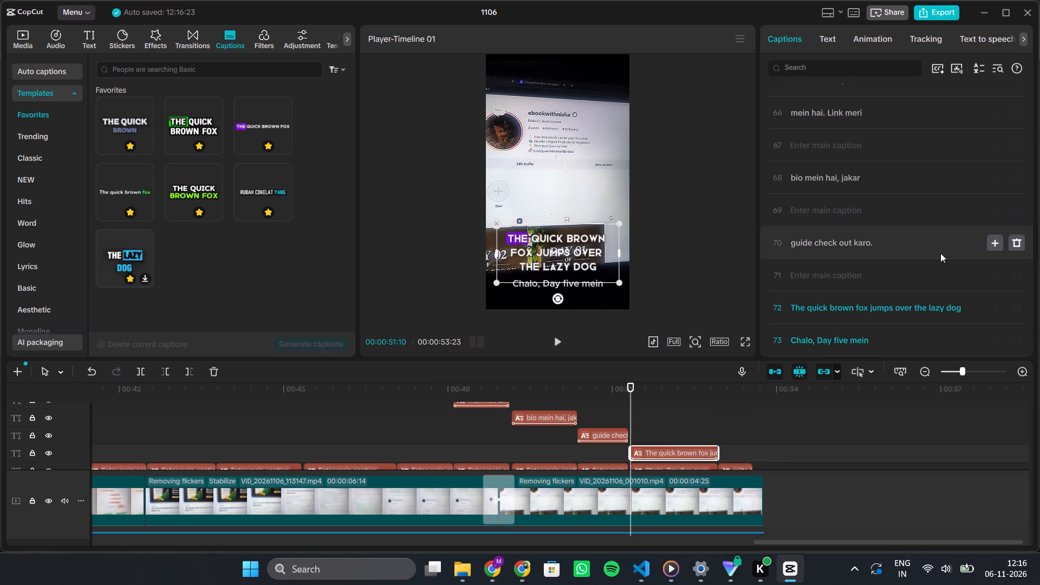
Move the text "Chalo, Day five mein" from its plain caption into the new template clip, replacing the placeholder sentence.
scroll(940, 253, "down", 3)
left_click(843, 304)
key("ctrl+a")
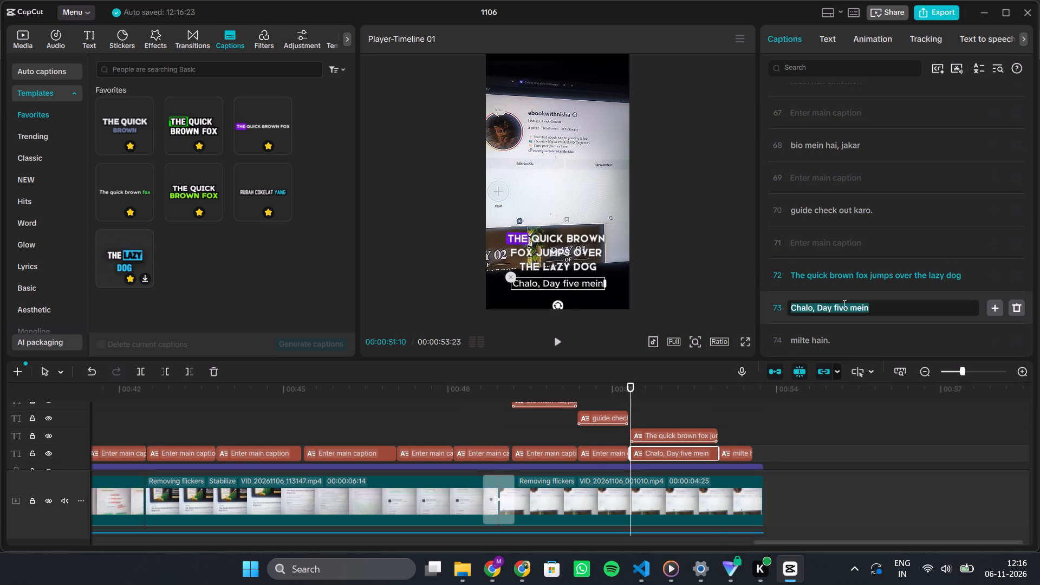
key("ctrl+x")
left_click(822, 280)
key("ctrl+a")
key("ctrl+v")
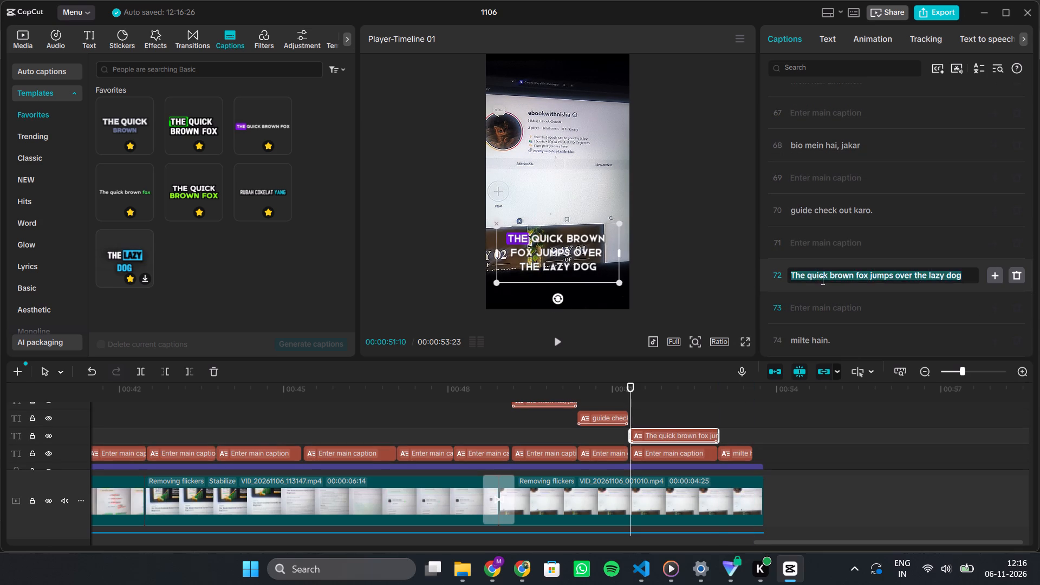
Add a new purple-highlight template clip at 00:00:52:28 and trim it to just past the end of the "milte hain." clip.
left_click(818, 343)
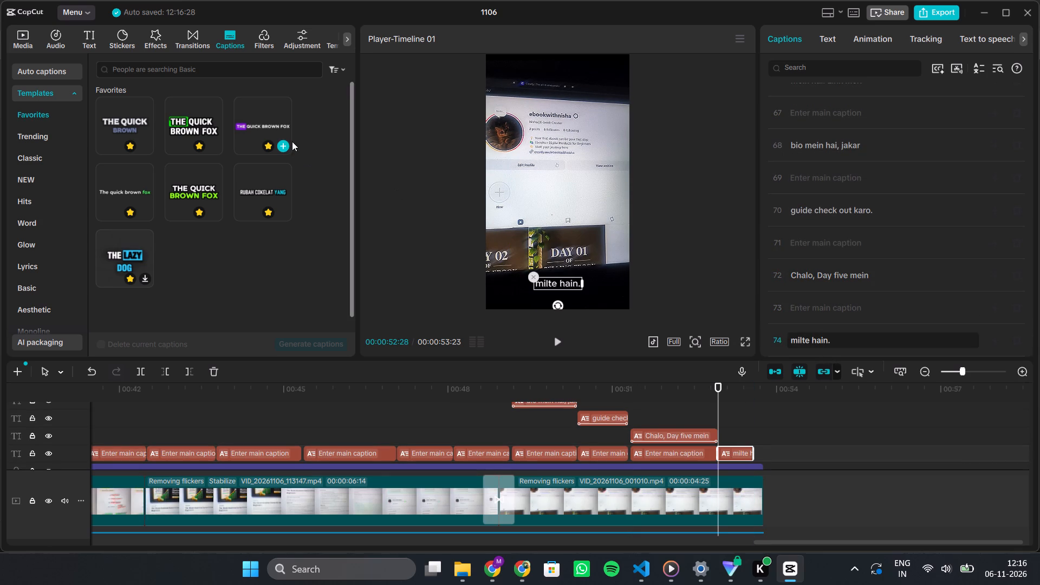
left_click(282, 144)
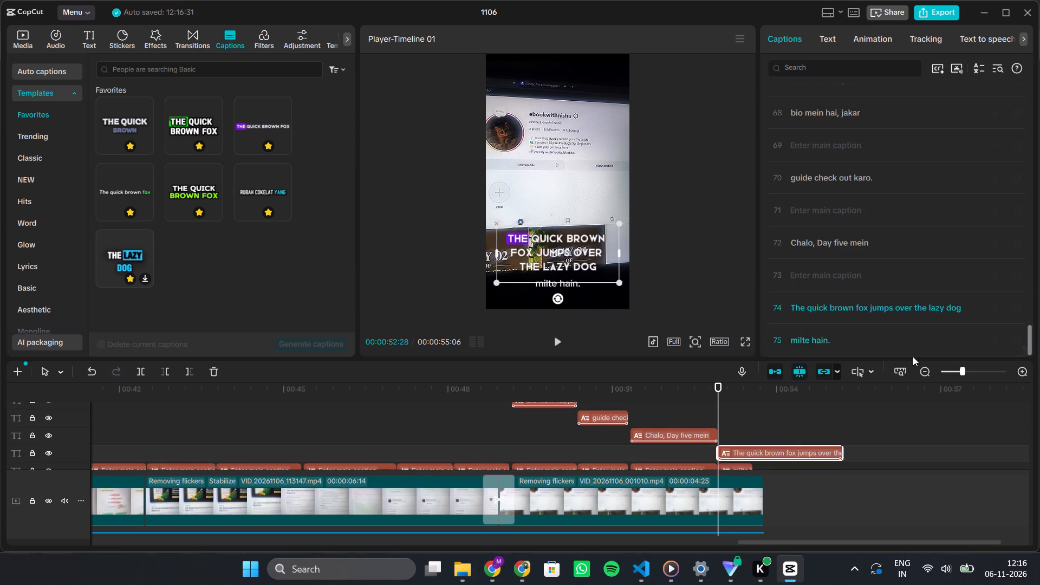
left_click_drag(844, 453, 758, 448)
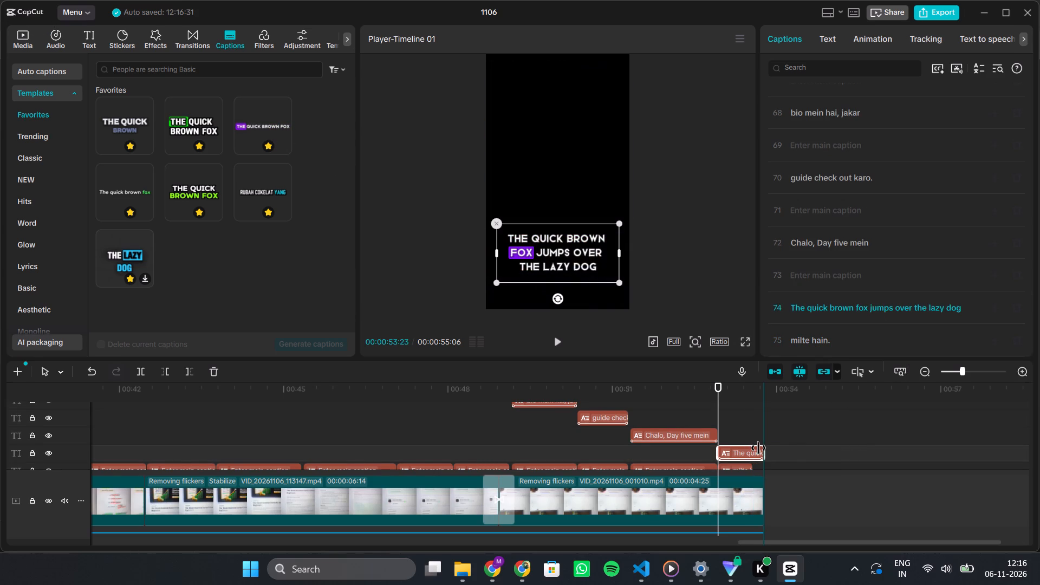
left_click_drag(758, 448, 757, 449)
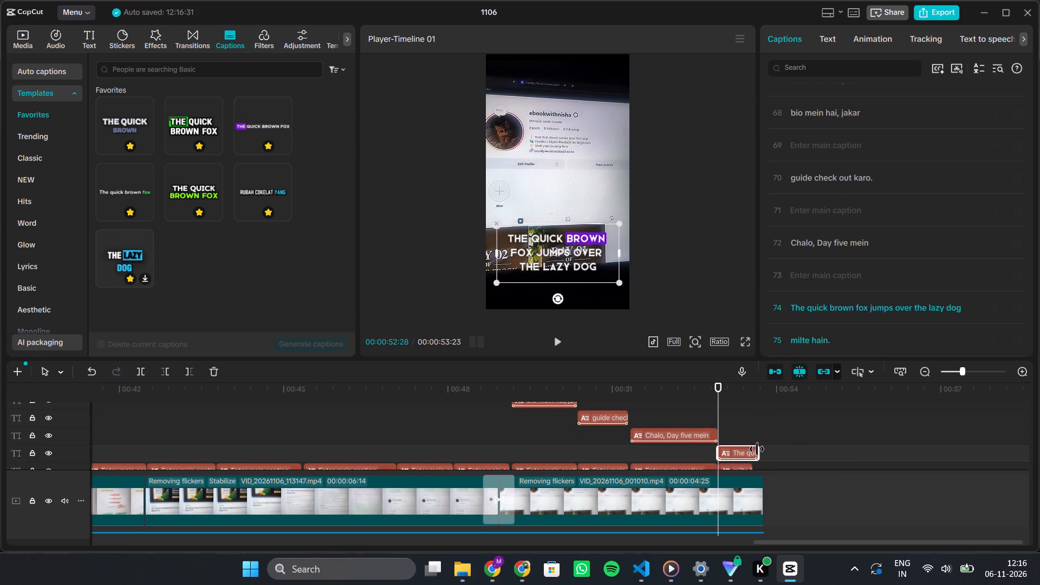
Move the text "milte hain." from its plain caption into the new template clip, replacing the placeholder sentence.
left_click(831, 341)
key("ctrl+a")
key("ctrl+x")
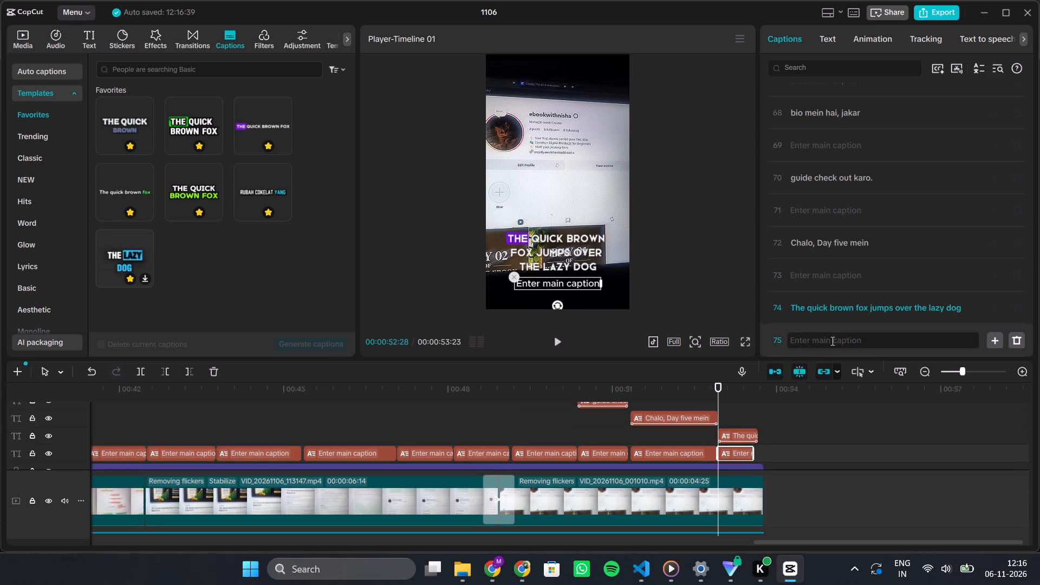
left_click(821, 307)
key("ctrl+a")
key("ctrl+v")
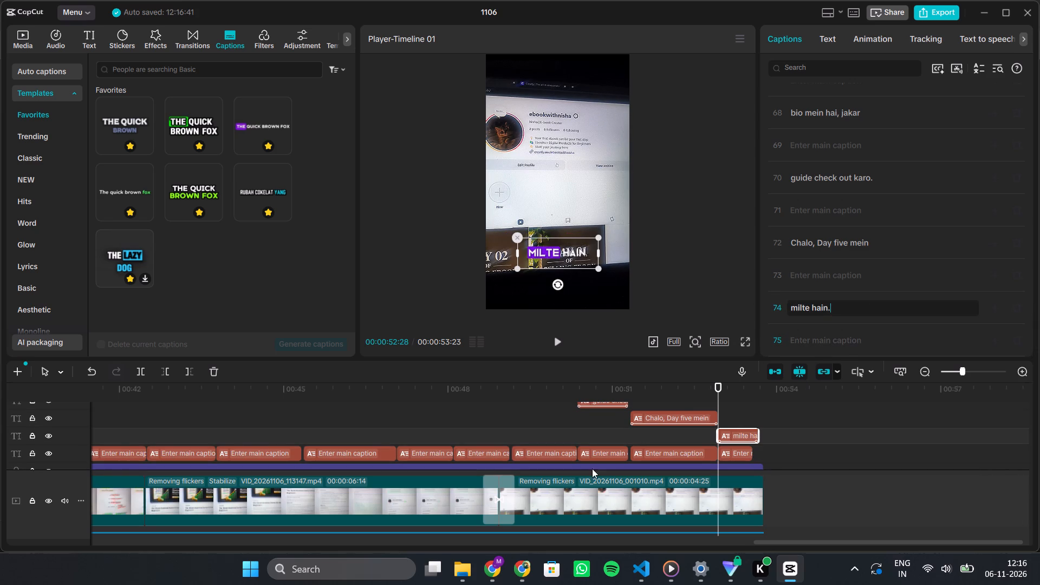
Delete all the emptied plain caption clips from their track in one selection.
scroll(587, 477, "down", 6, "ctrl")
scroll(587, 477, "down", 17, "ctrl")
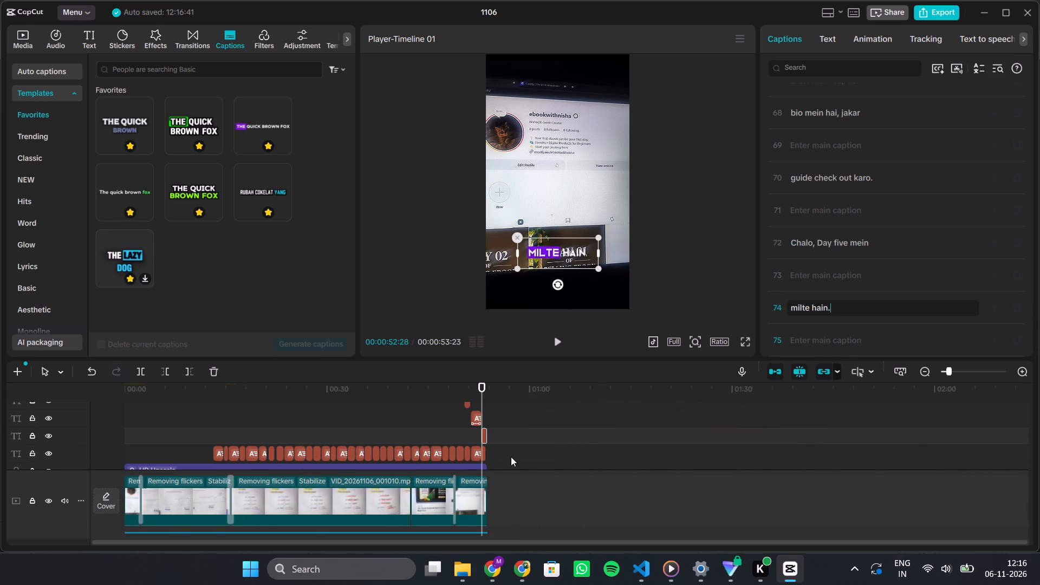
left_click_drag(500, 454, 492, 456)
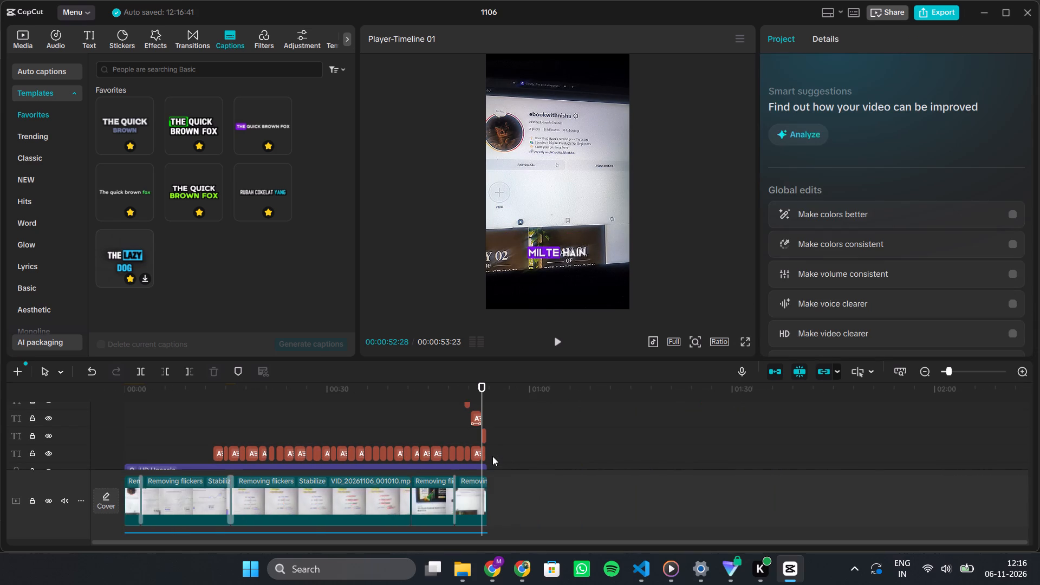
left_click_drag(492, 456, 216, 453)
key("Delete")
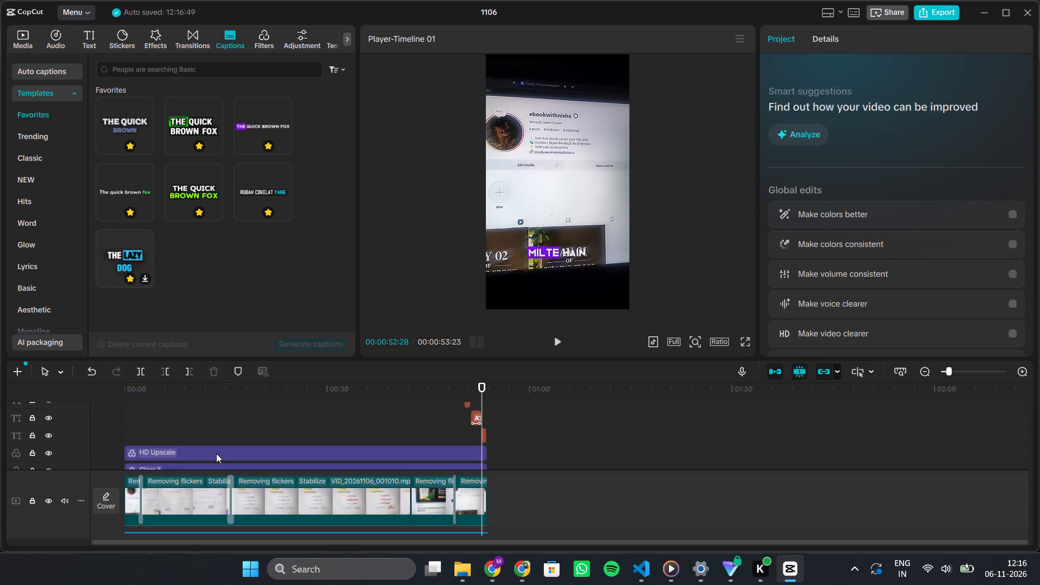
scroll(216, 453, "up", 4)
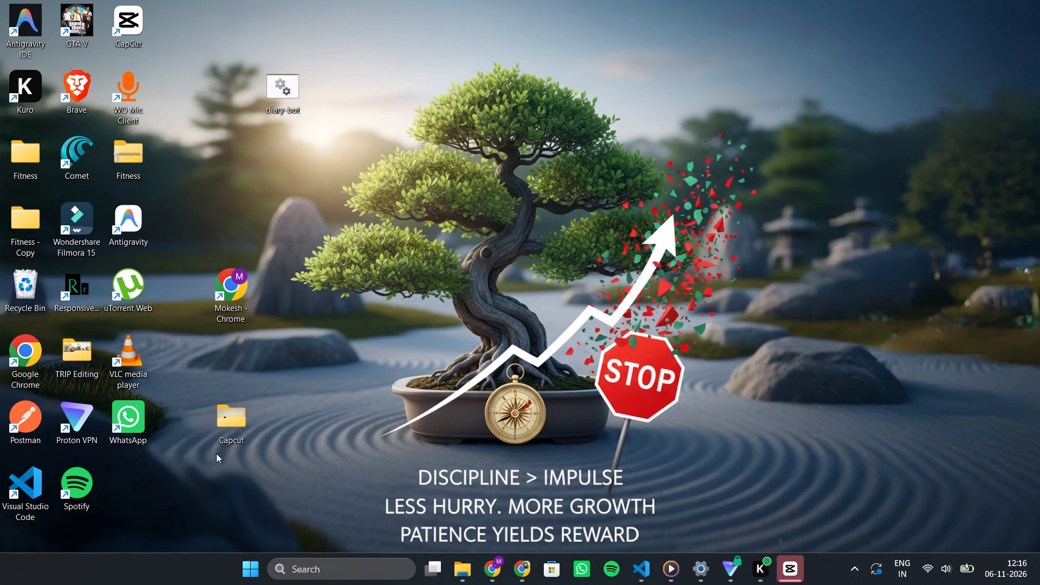
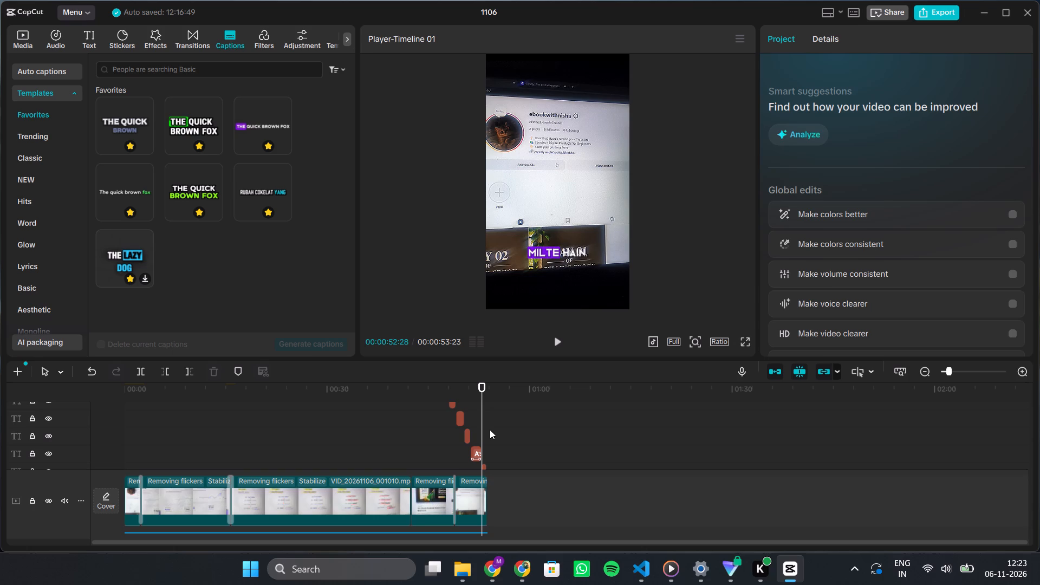
Move all the captions lower in the frame, using the "bio mein hai, jakar" caption with changes applied to all main captions.
left_click_drag(479, 413, 60, 406)
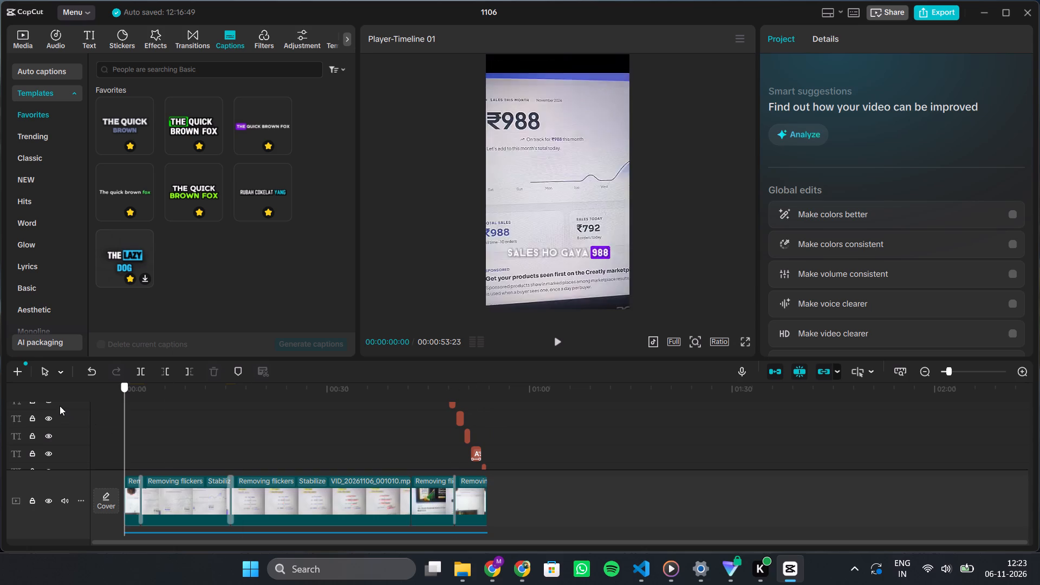
left_click(459, 421)
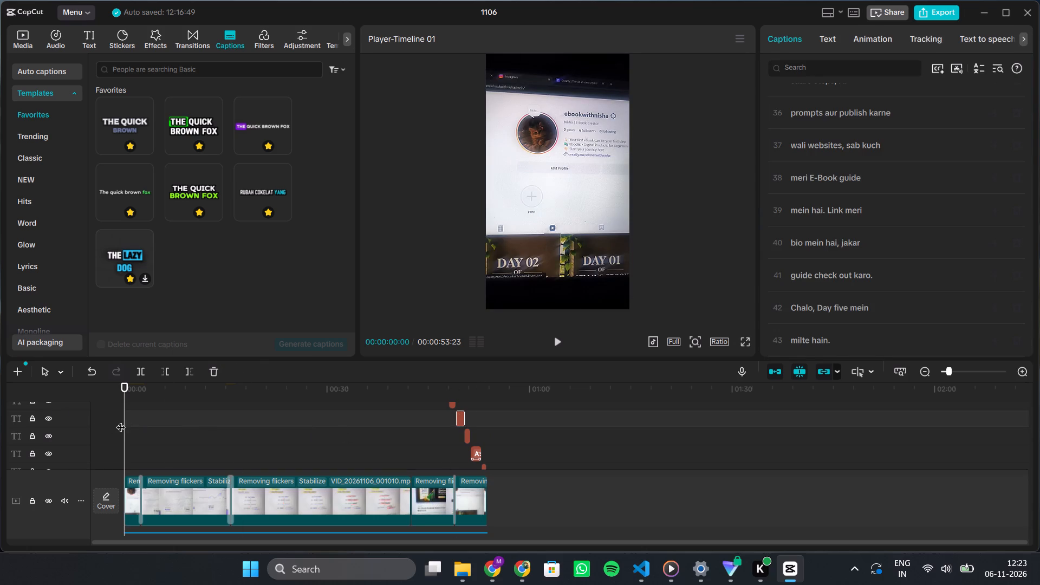
left_click_drag(128, 422, 428, 445)
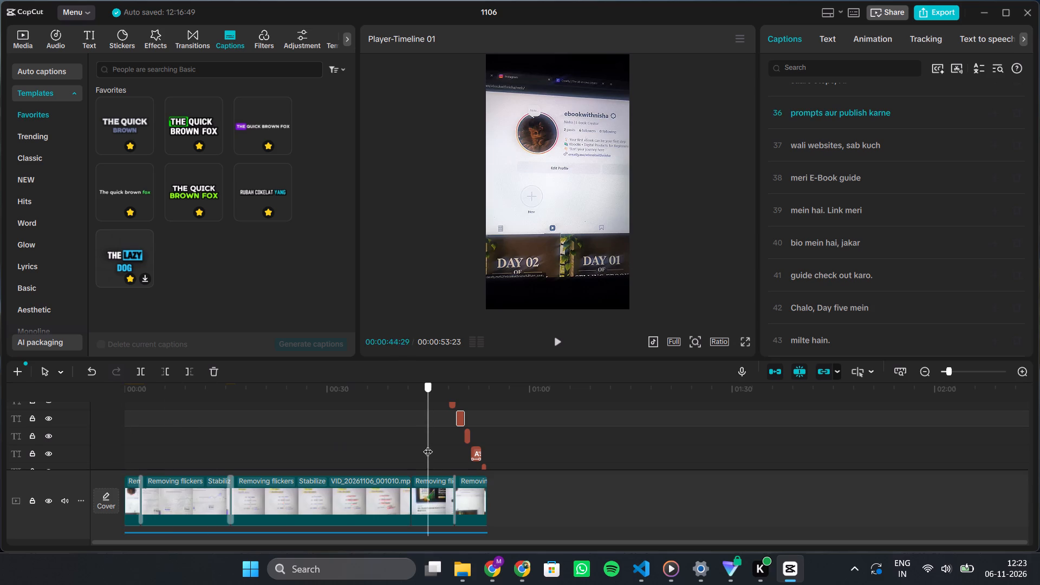
left_click_drag(428, 445, 458, 435)
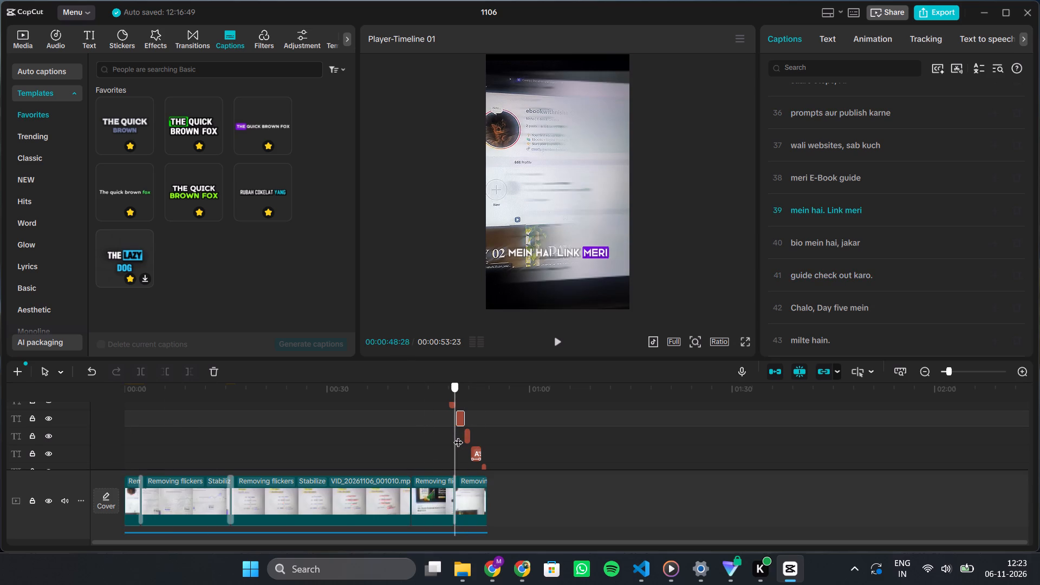
left_click_drag(458, 435, 460, 435)
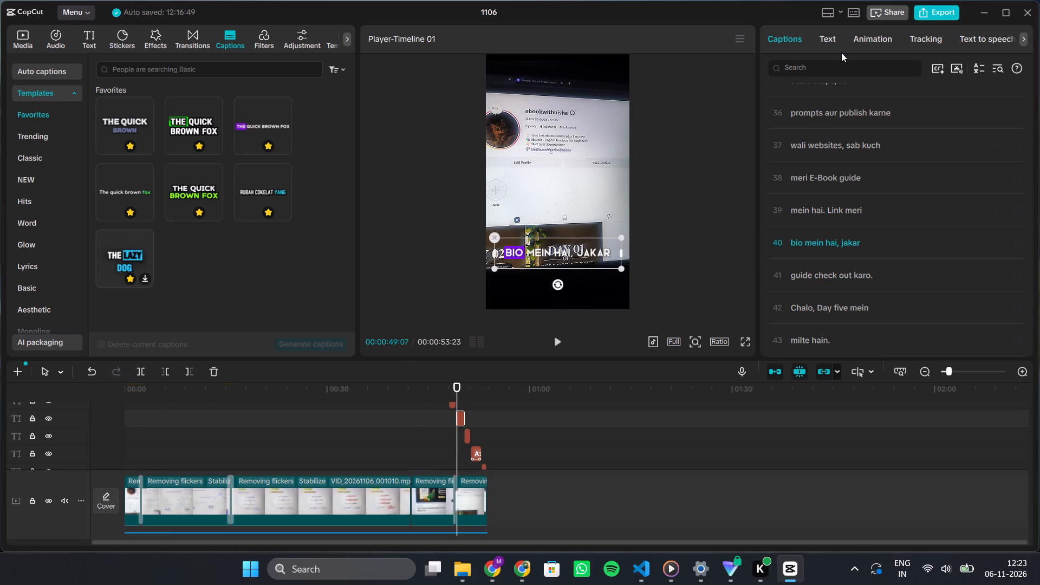
left_click(828, 41)
left_click_drag(583, 255, 585, 280)
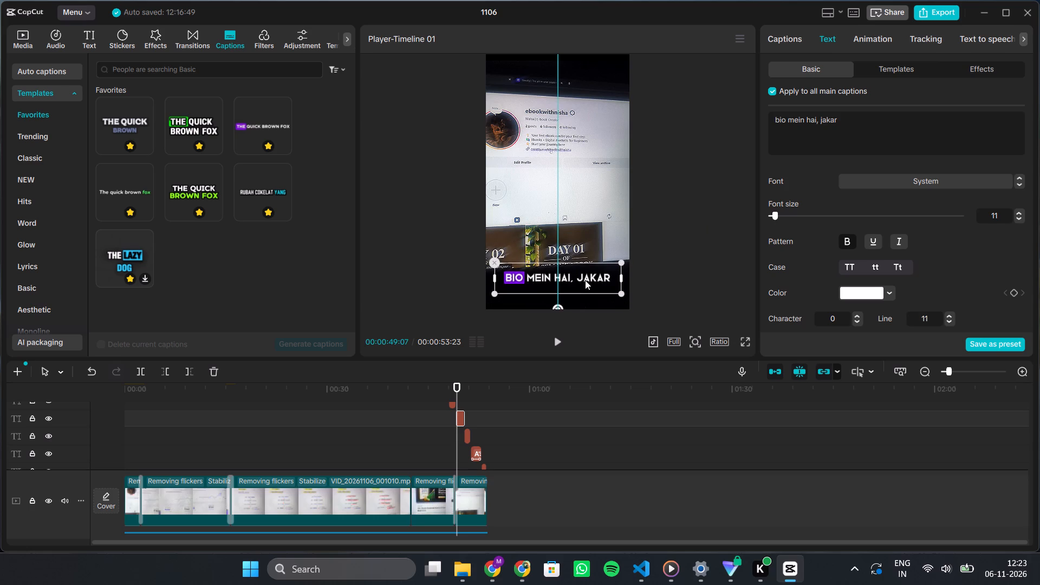
left_click_drag(585, 280, 585, 281)
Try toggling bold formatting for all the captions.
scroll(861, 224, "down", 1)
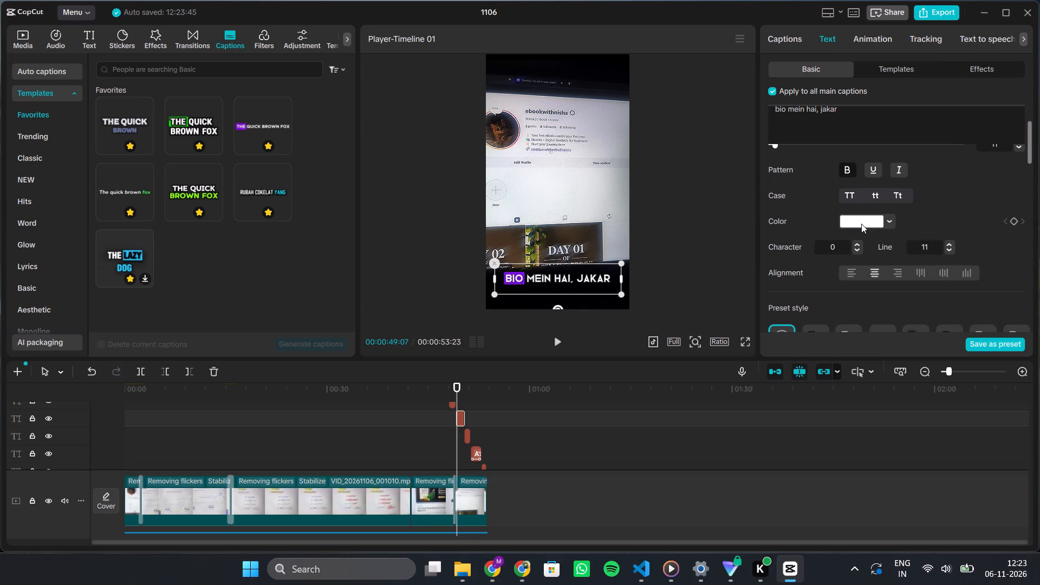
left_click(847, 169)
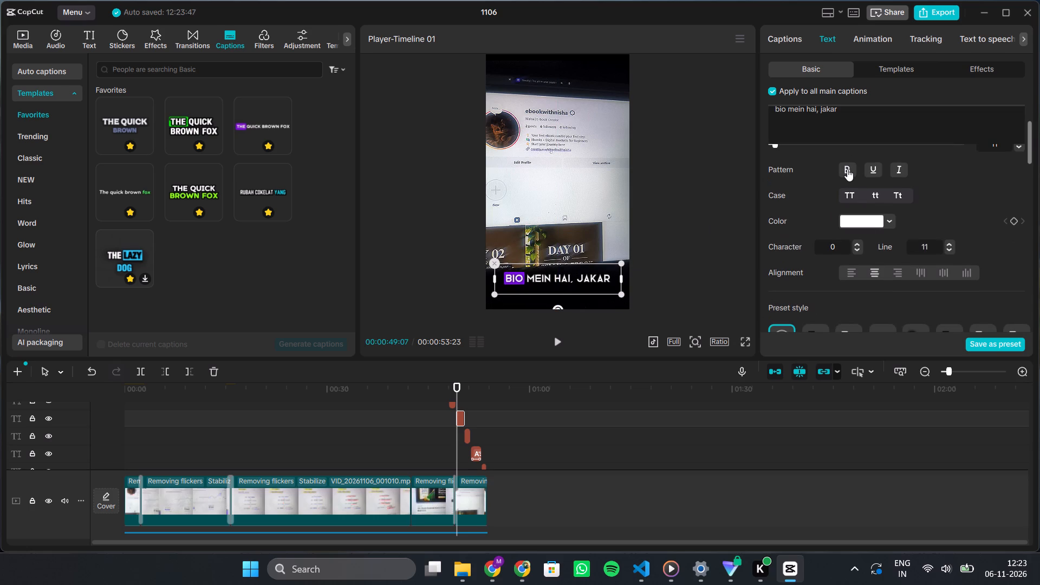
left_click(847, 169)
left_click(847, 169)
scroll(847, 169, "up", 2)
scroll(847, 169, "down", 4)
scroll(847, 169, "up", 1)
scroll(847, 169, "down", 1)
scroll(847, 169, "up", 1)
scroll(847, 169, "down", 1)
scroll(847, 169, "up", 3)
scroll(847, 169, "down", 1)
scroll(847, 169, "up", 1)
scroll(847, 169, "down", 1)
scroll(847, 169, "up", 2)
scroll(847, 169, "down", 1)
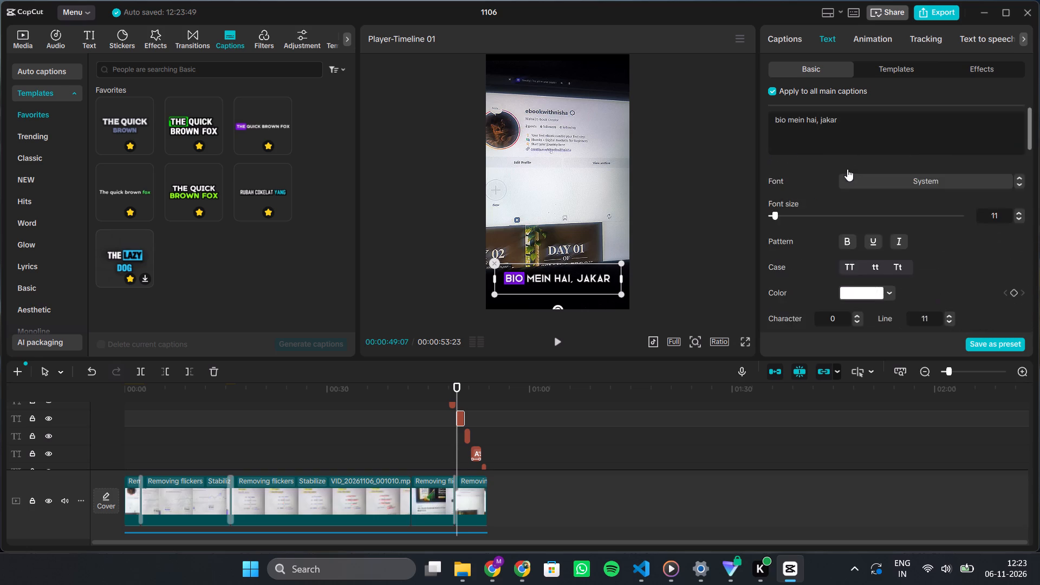
Change the highlight background colour of all captions from purple to cyan-blue 00B5E3.
scroll(847, 169, "down", 2)
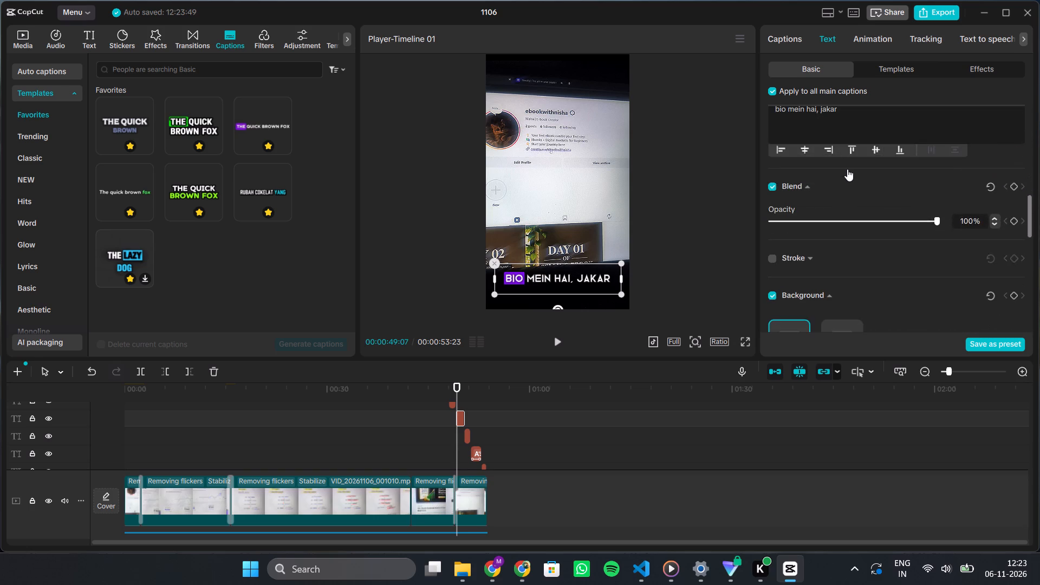
scroll(847, 169, "down", 1)
left_click(841, 203)
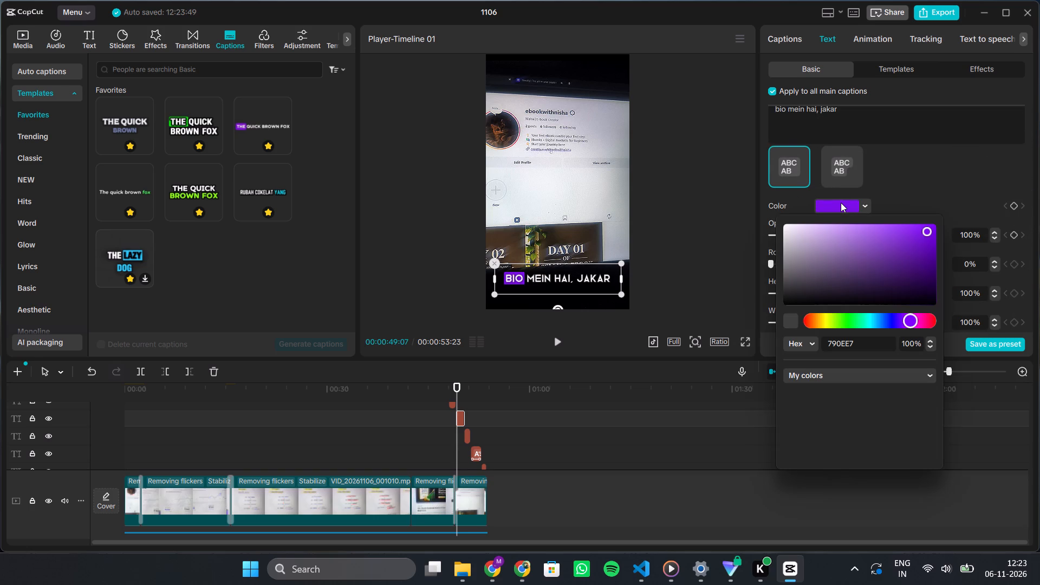
left_click(878, 320)
left_click(878, 320)
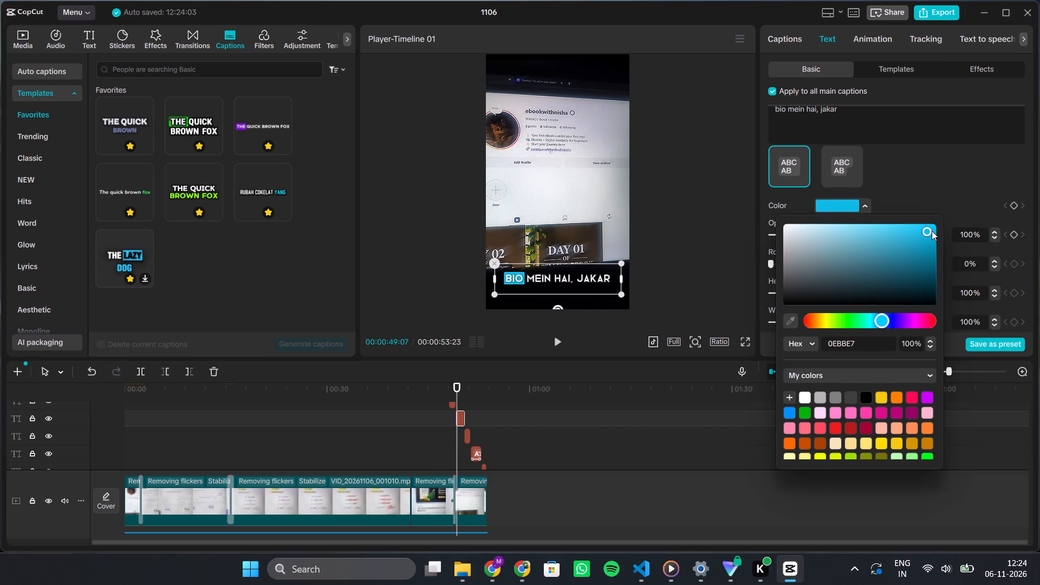
left_click_drag(928, 228, 925, 243)
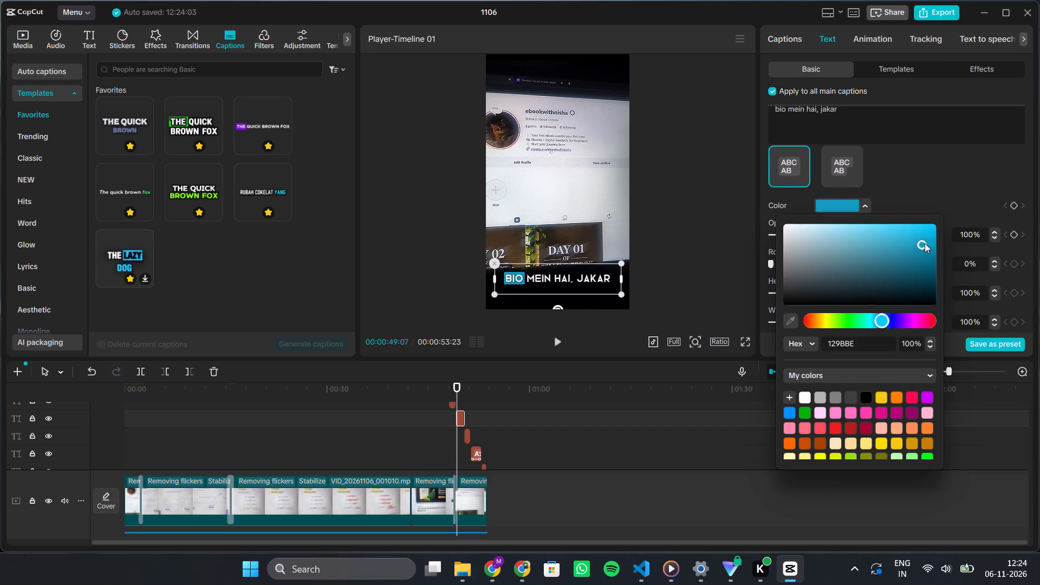
left_click_drag(925, 243, 941, 240)
left_click_drag(941, 240, 944, 233)
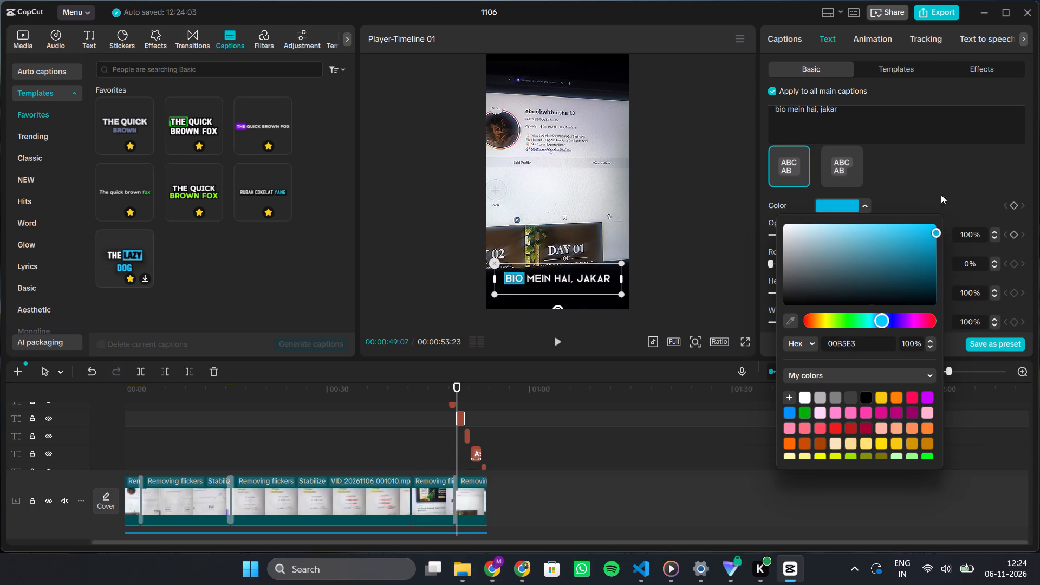
scroll(938, 145, "up", 2)
left_click(938, 145)
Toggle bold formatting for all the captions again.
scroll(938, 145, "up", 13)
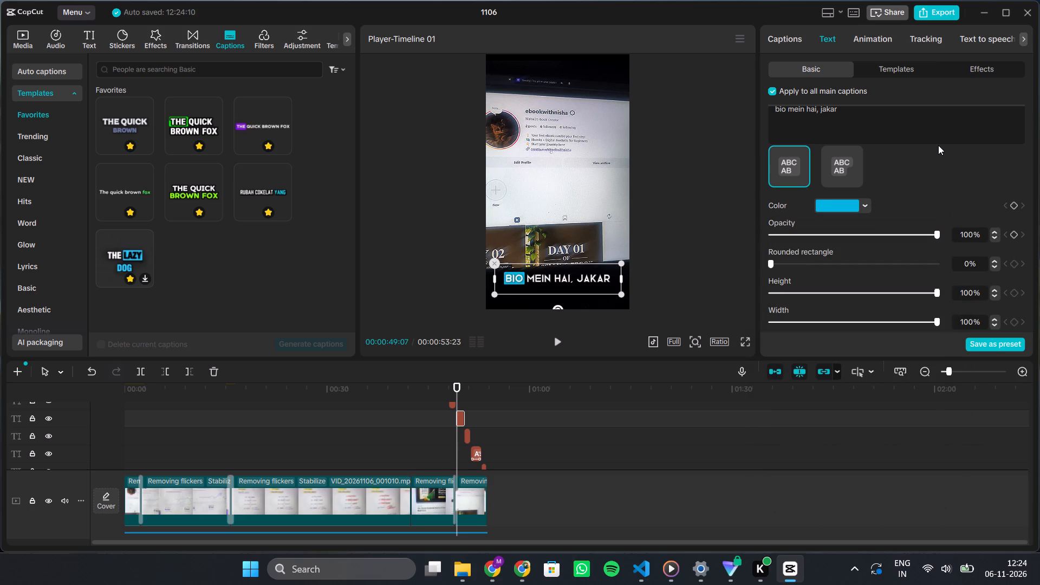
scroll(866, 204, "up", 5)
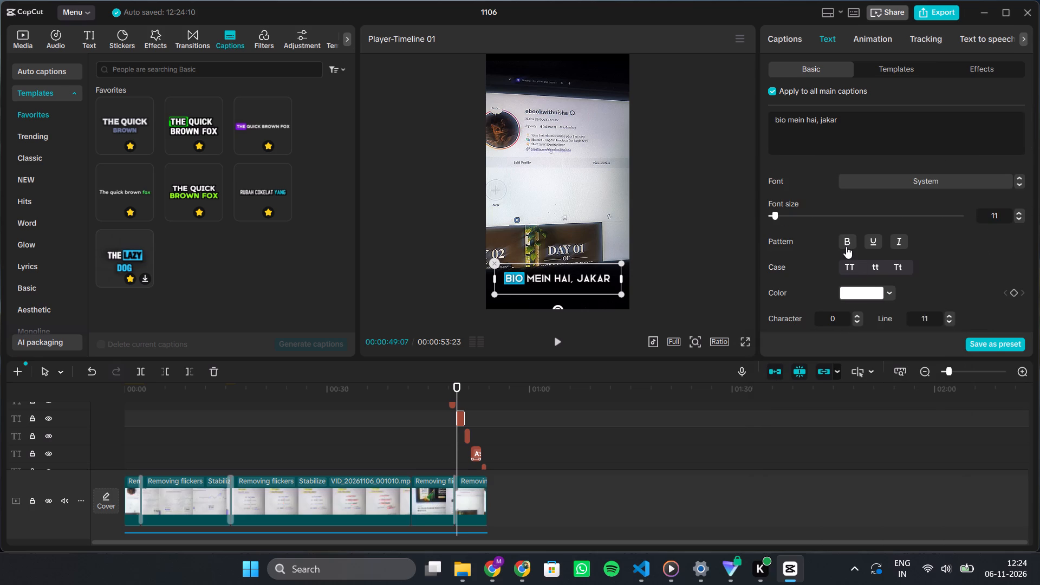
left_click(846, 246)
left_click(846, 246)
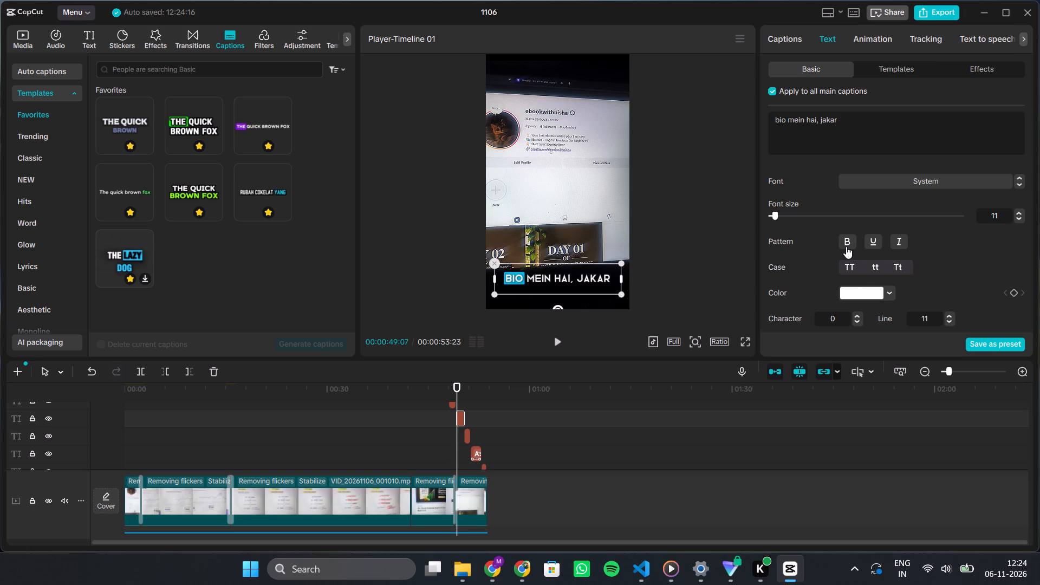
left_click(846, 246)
Scrub the timeline around 00:00:41 to 00:00:45 to check the restyled captions, and select the "prompts aur publish karne" caption in the preview.
left_click_drag(457, 391, 431, 404)
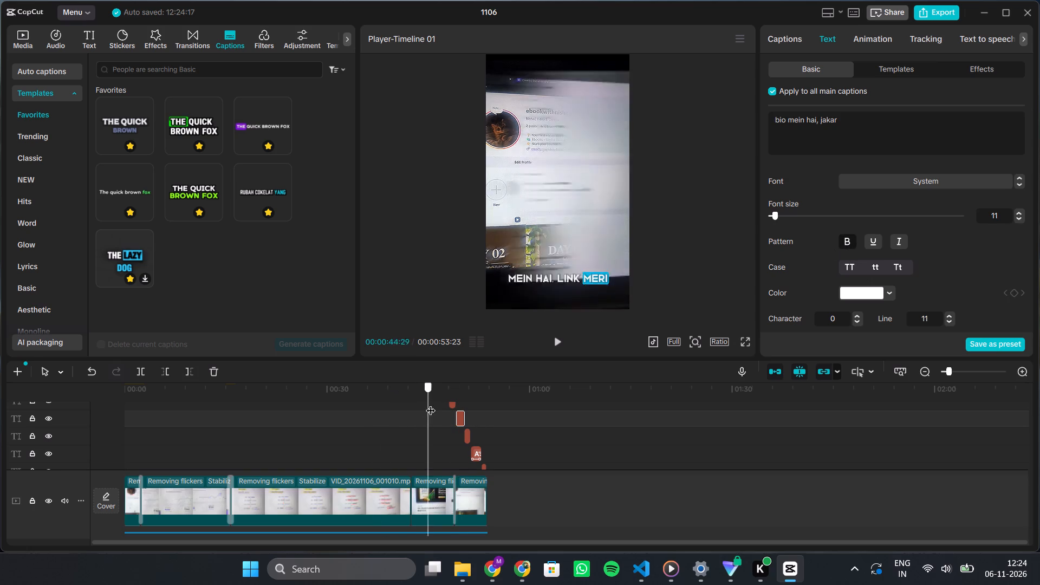
left_click_drag(431, 404, 425, 402)
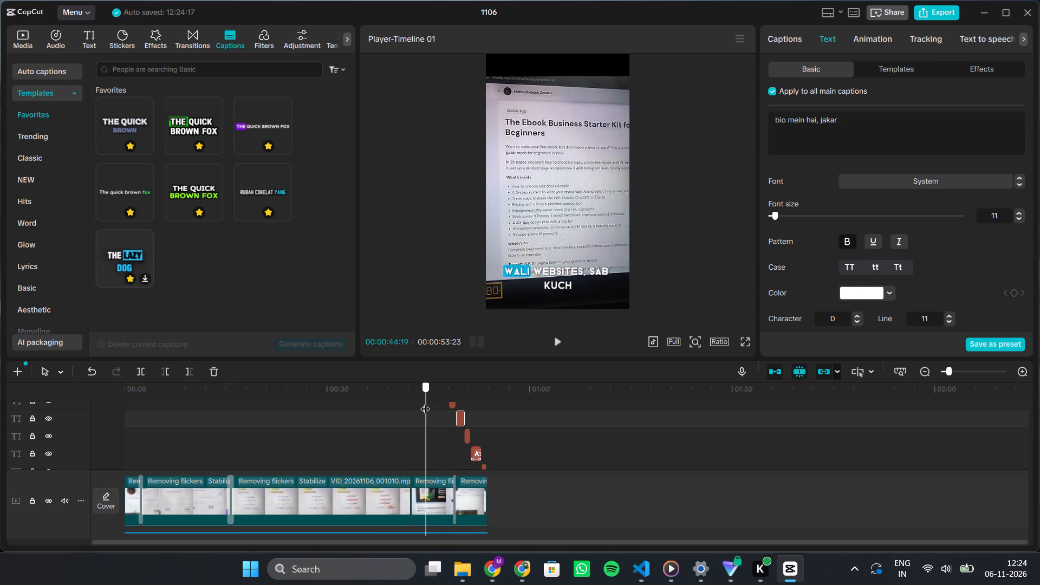
left_click_drag(425, 402, 405, 402)
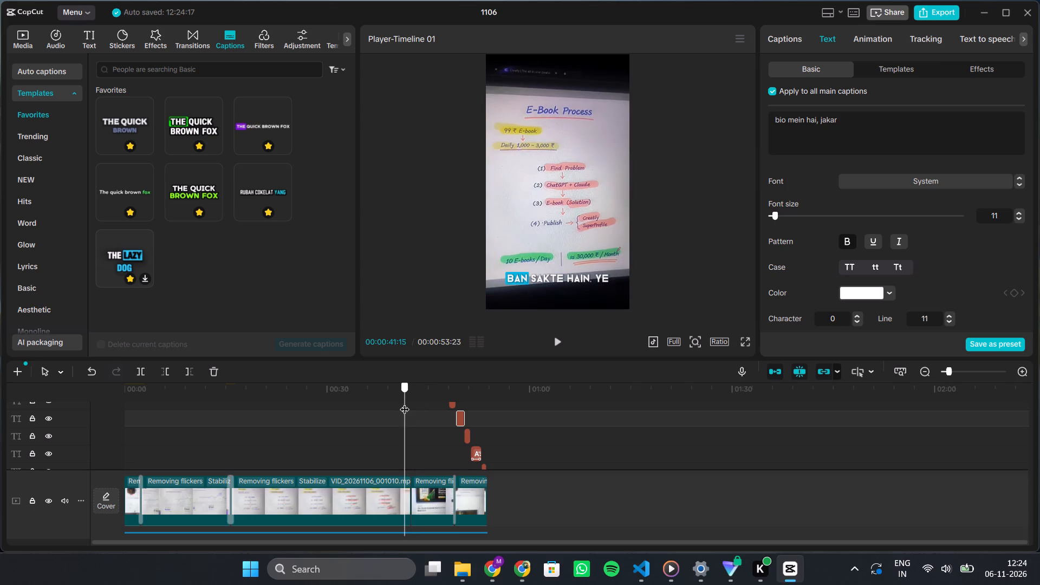
left_click_drag(405, 402, 424, 402)
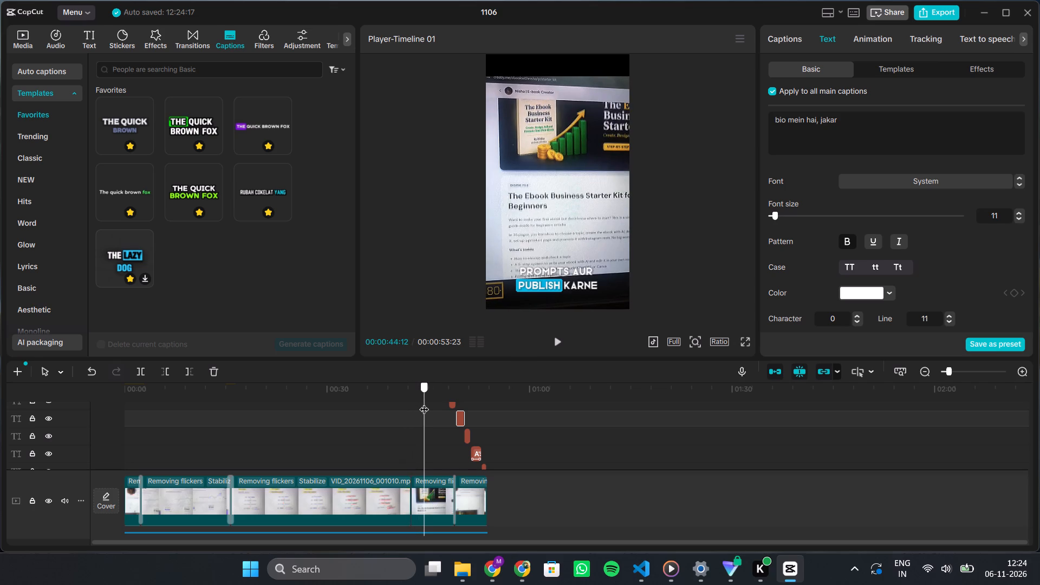
left_click_drag(424, 402, 423, 402)
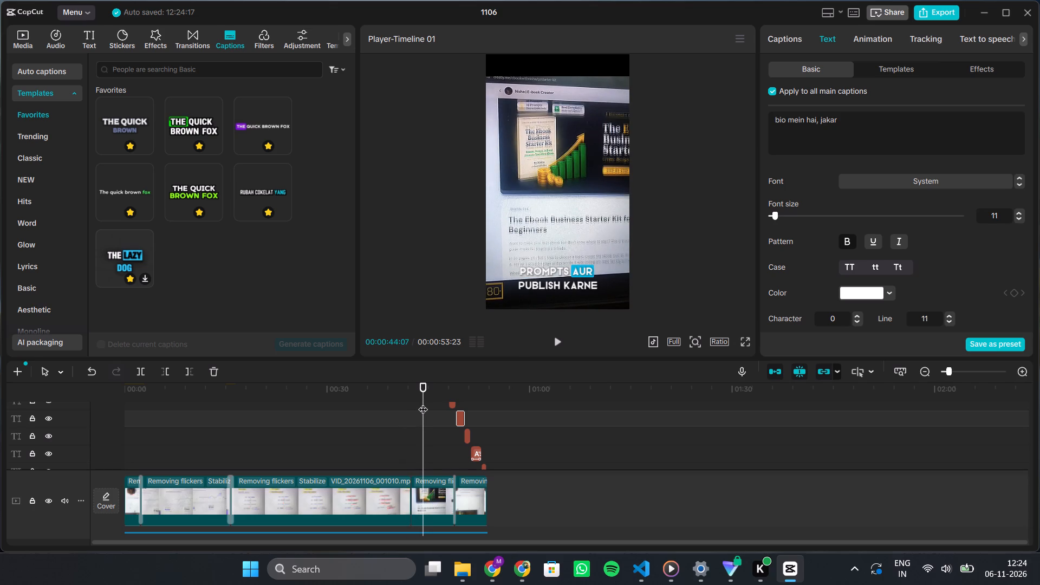
left_click(546, 281)
left_click(546, 281)
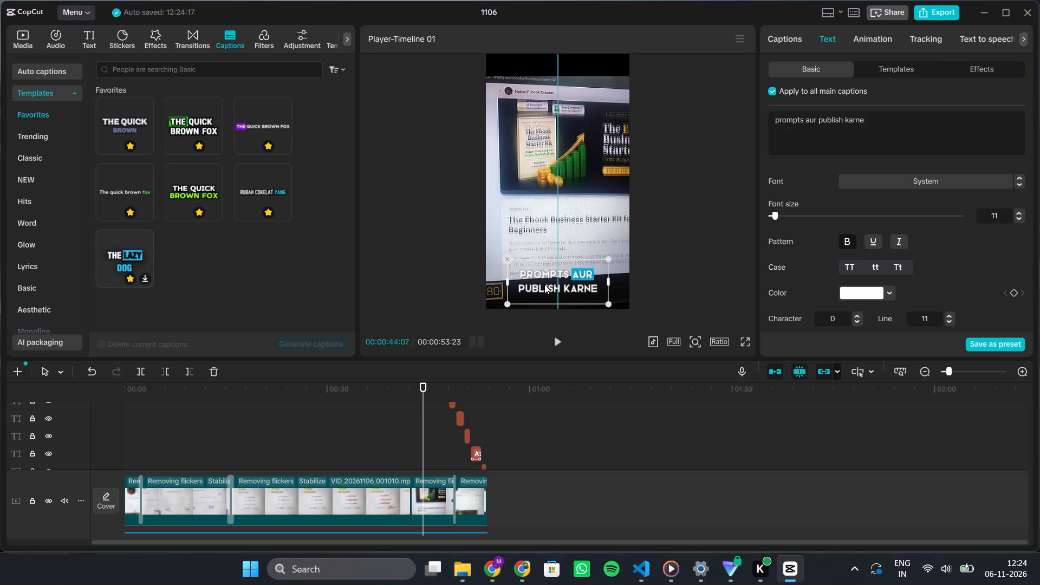
Check the restyled captions from about 00:00:44 to 00:00:46, and play the video from its beginning.
left_click_drag(425, 407, 434, 406)
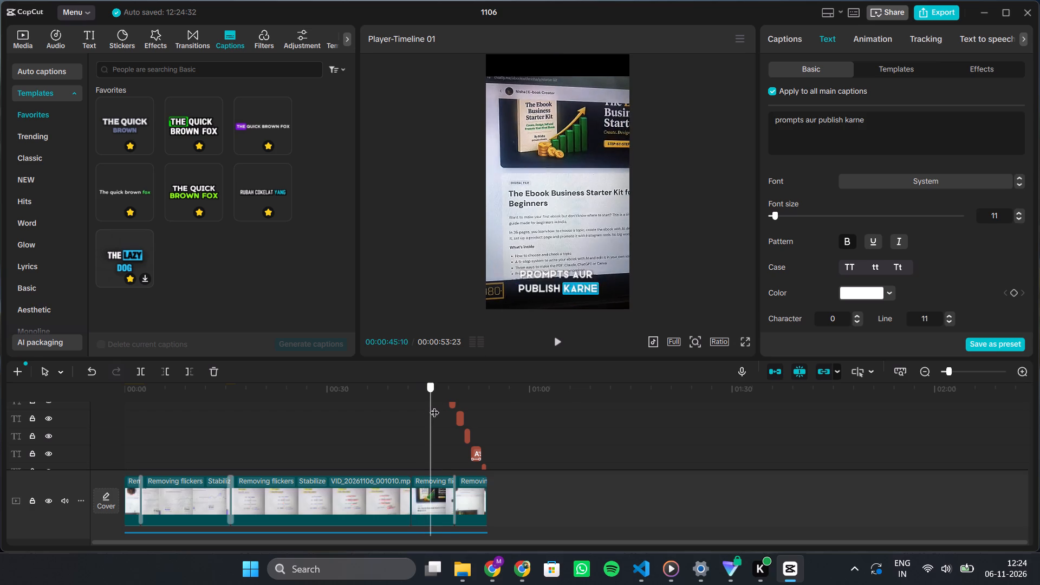
left_click_drag(434, 406, 438, 402)
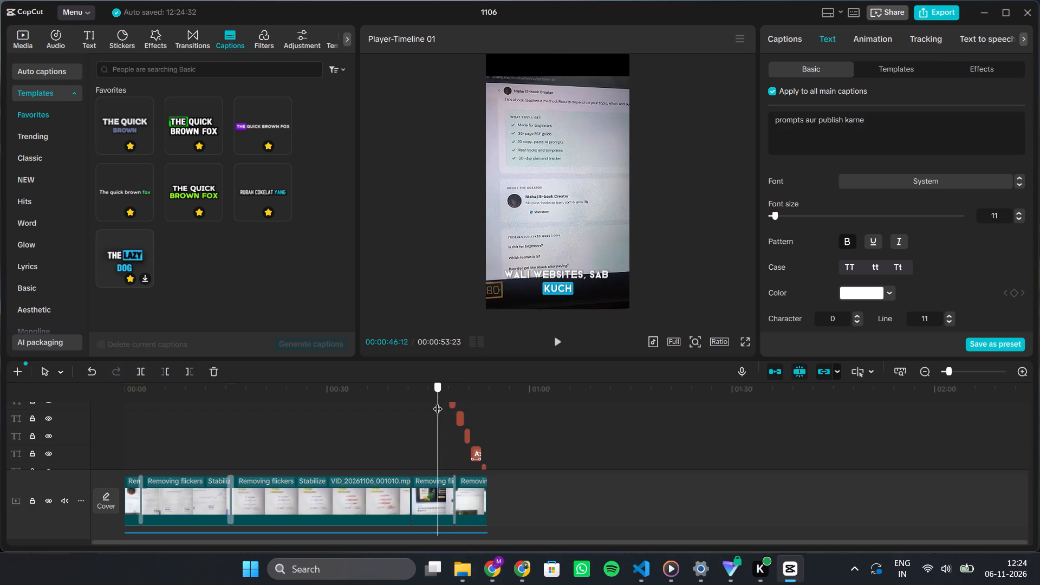
left_click_drag(438, 402, 0, 506)
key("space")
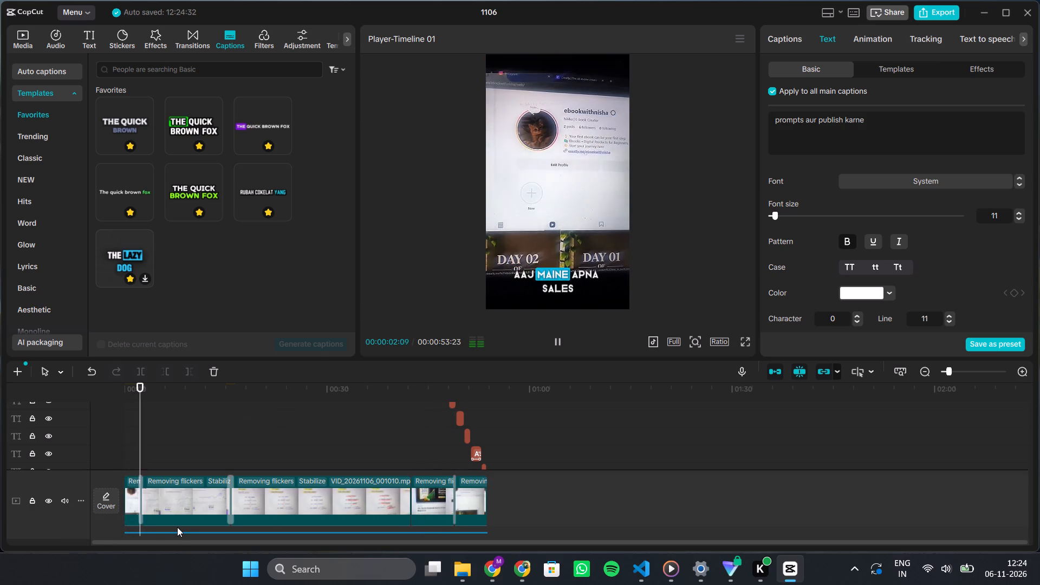
Trim the end of the "Hello friends," caption so it finishes just after 00:00:01:00.
scroll(133, 465, "up", 5)
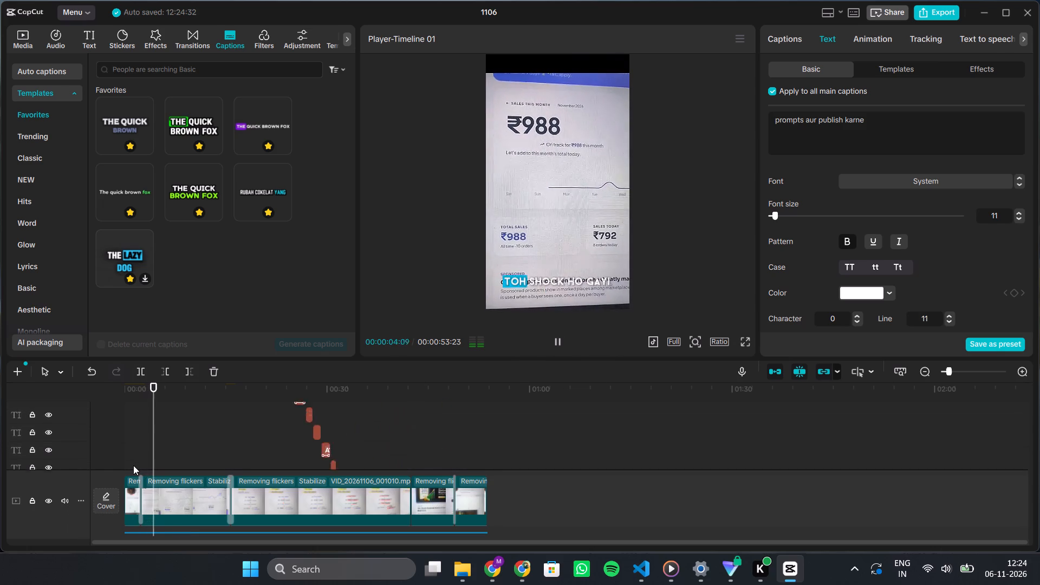
scroll(133, 465, "up", 2)
left_click(129, 413)
scroll(129, 413, "up", 6, "ctrl")
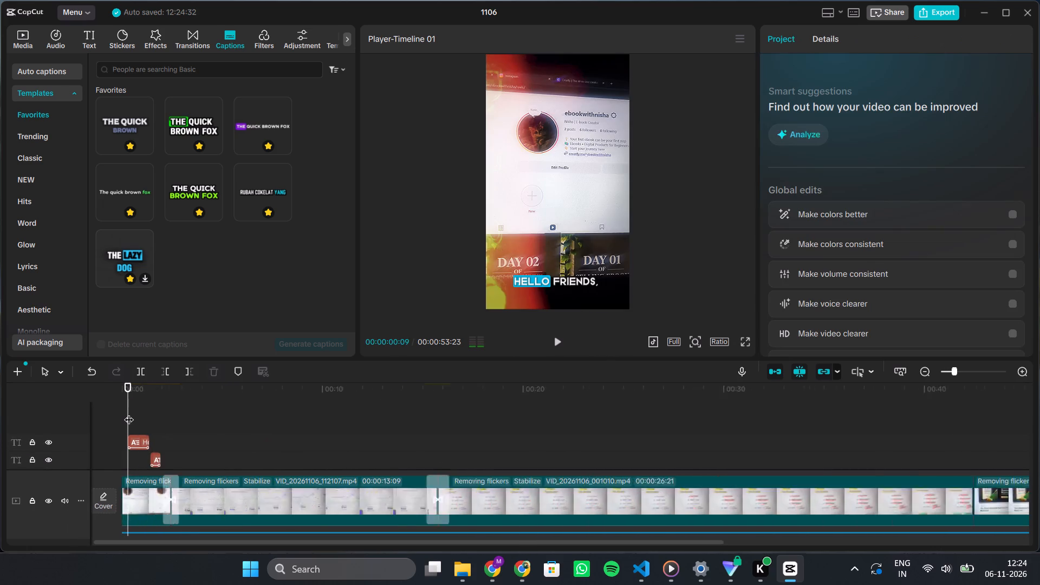
scroll(129, 413, "up", 16, "ctrl")
left_click(129, 413)
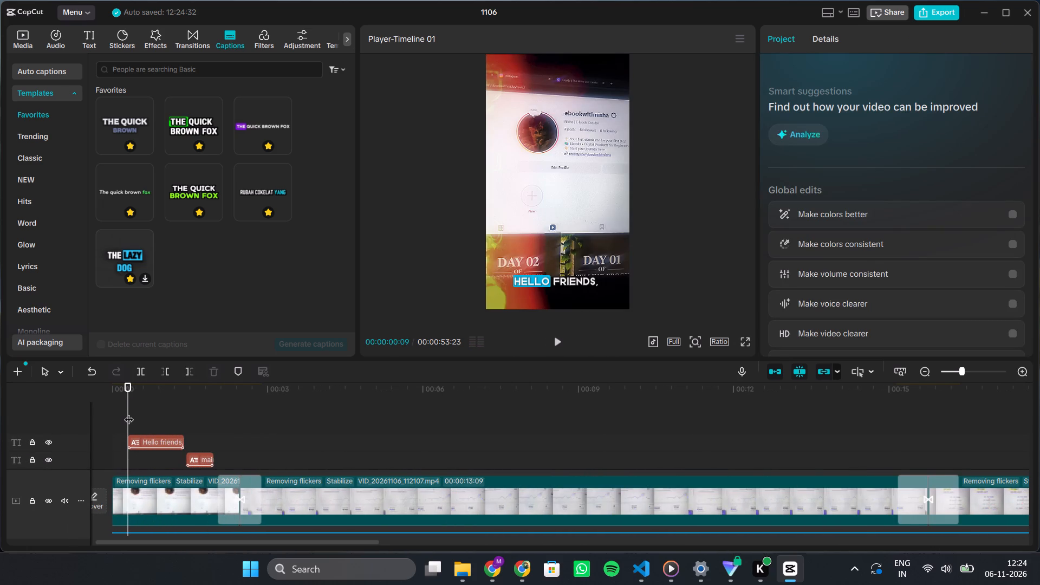
left_click_drag(129, 413, 73, 418)
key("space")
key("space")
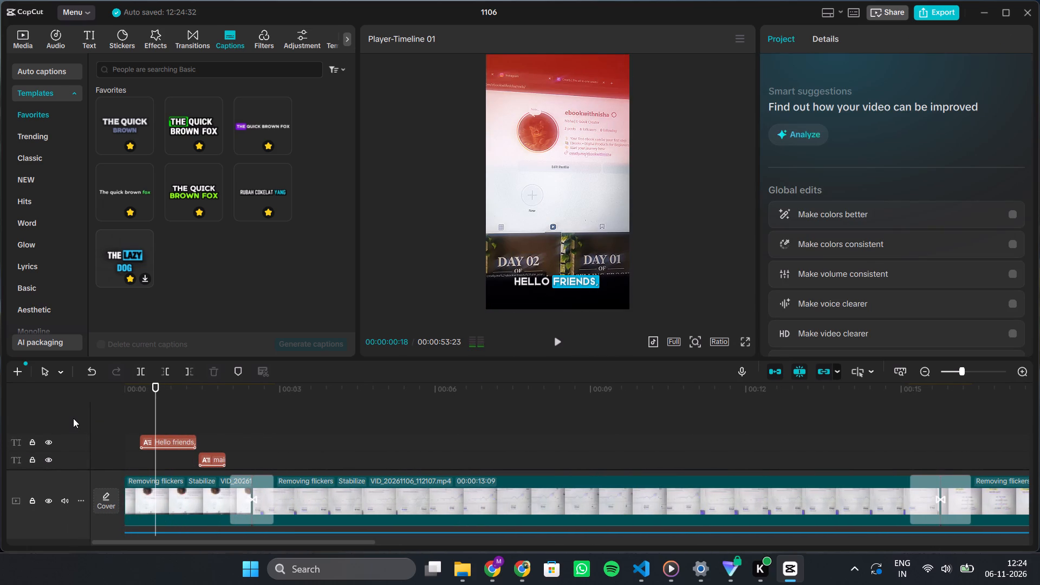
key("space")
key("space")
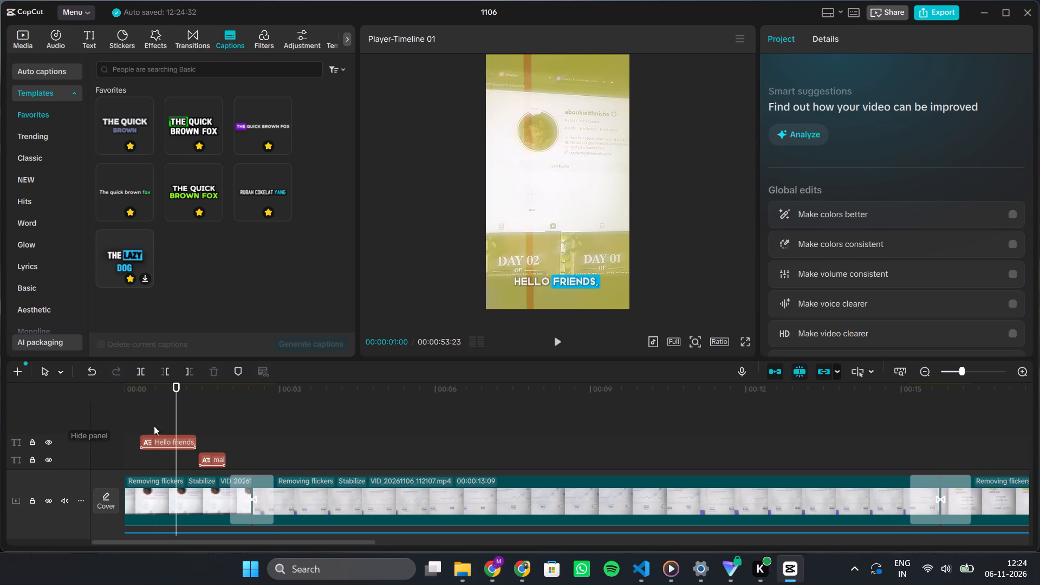
left_click(182, 441)
left_click_drag(196, 443, 184, 443)
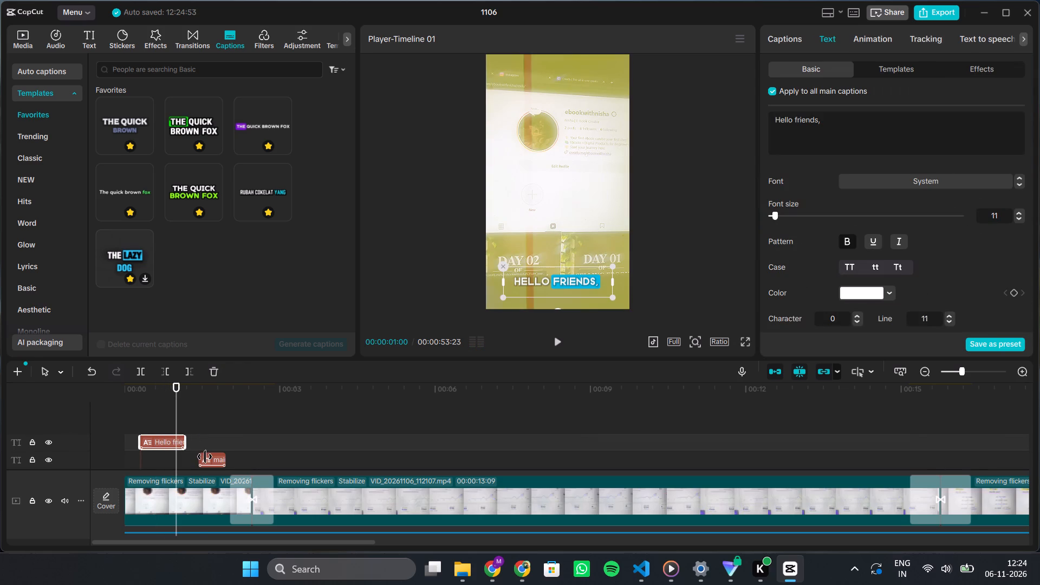
Extend the start of the "main hoon Nisha." caption earlier so it meets the end of the "Hello friends," caption.
left_click(205, 457)
left_click_drag(198, 459, 188, 461)
Play the opening captions to check their new timing, and watch the whole video from the start through to the end.
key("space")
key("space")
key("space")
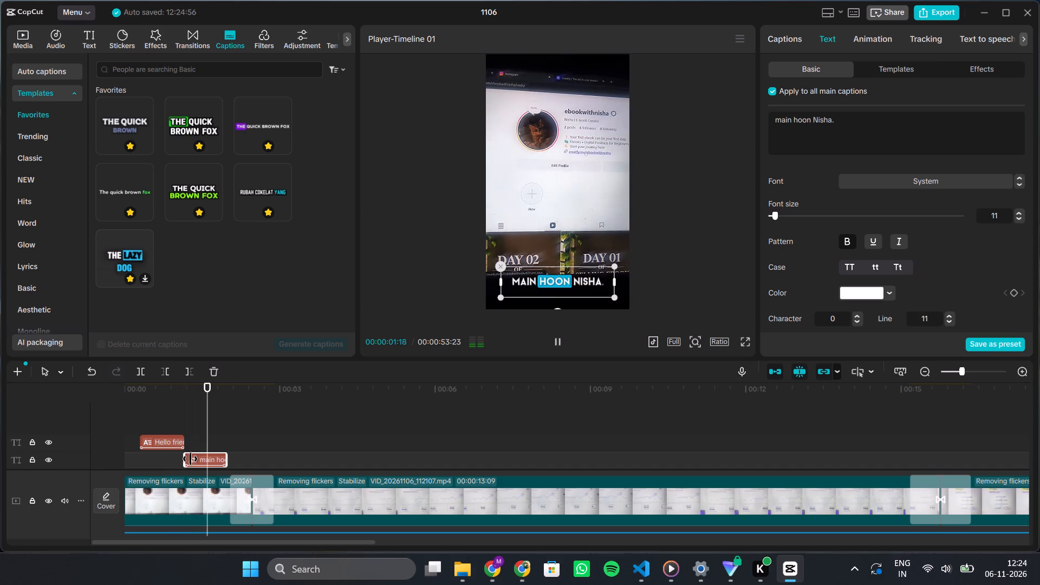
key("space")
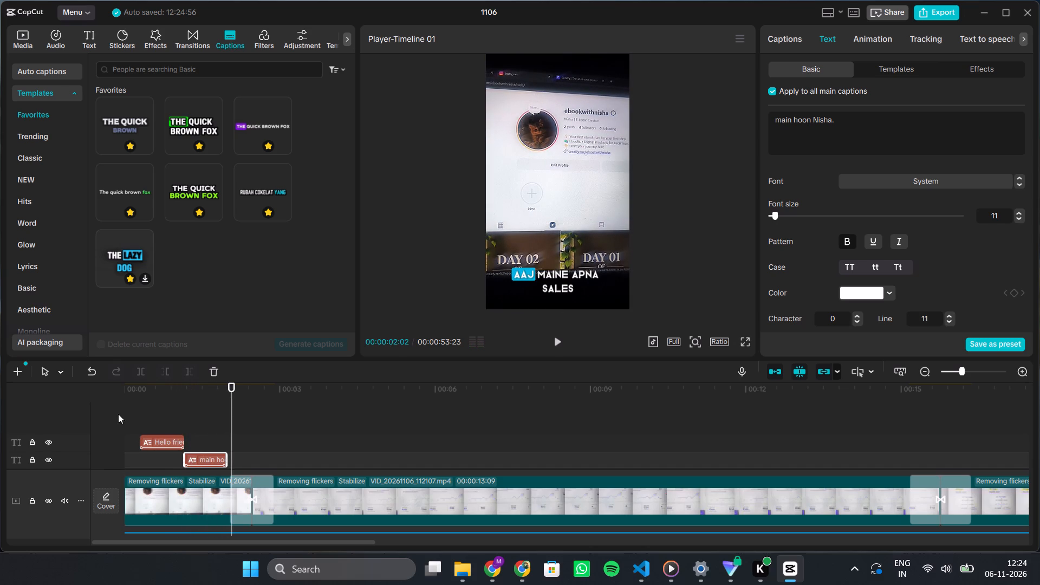
left_click(129, 419)
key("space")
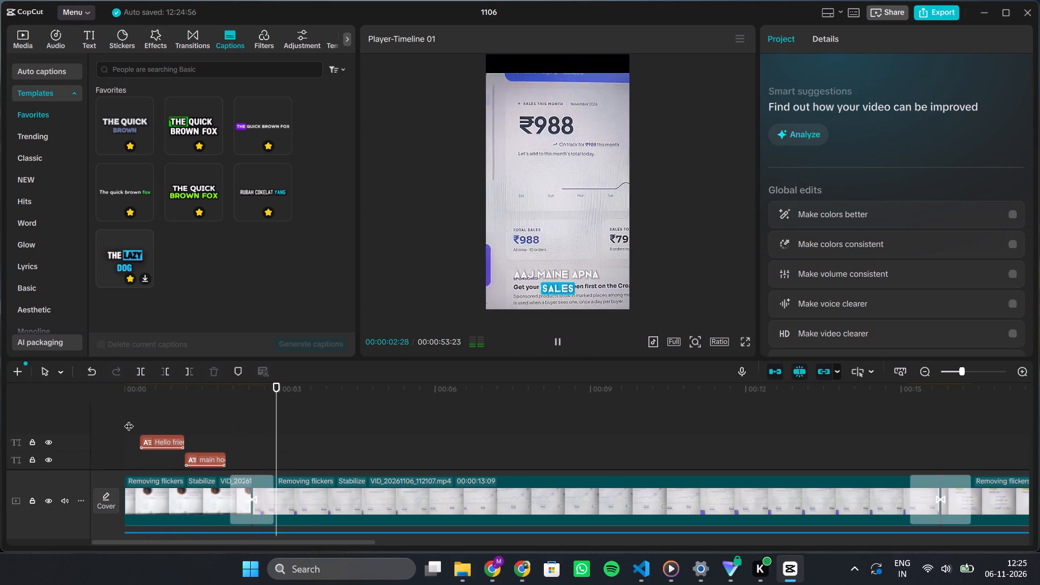
scroll(129, 419, "down", 2, "ctrl")
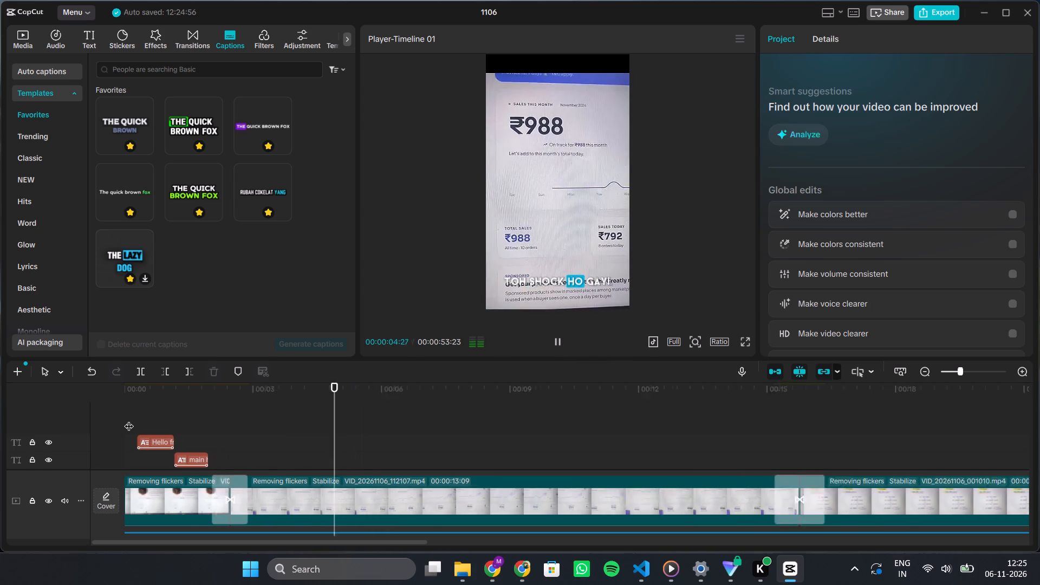
scroll(129, 419, "down", 10, "ctrl")
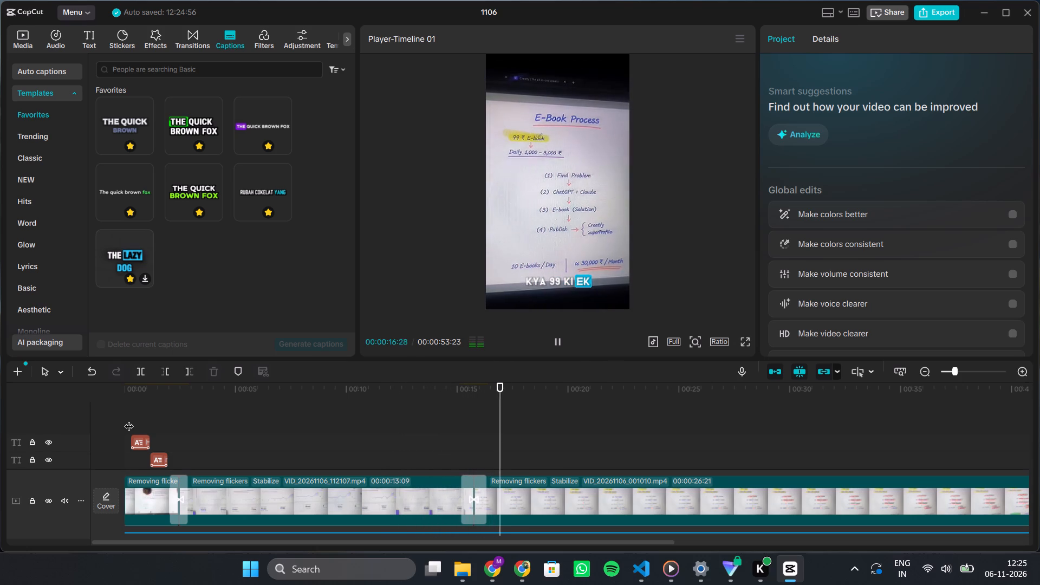
scroll(129, 419, "down", 4, "ctrl")
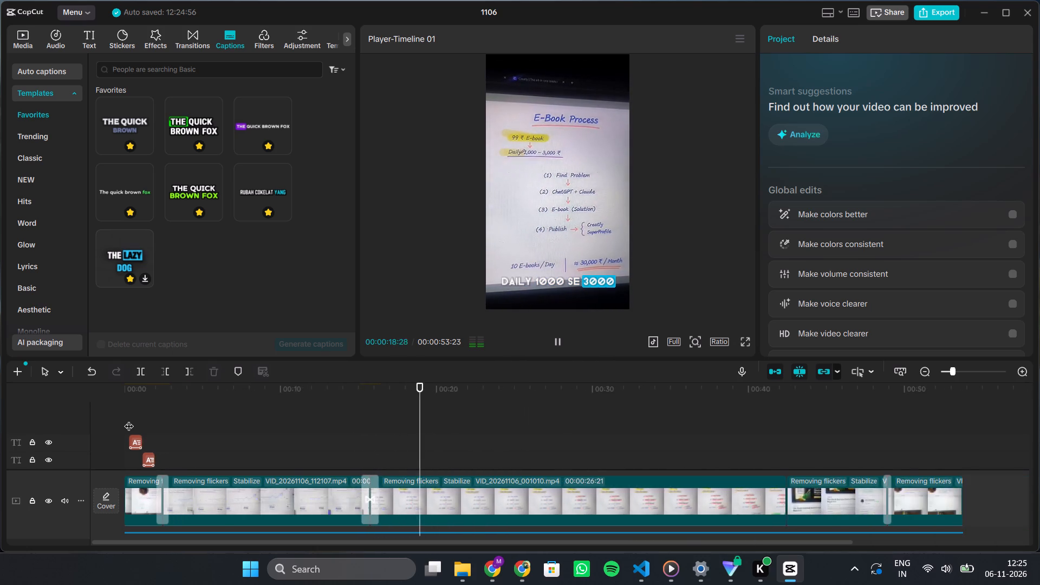
scroll(129, 419, "down", 8, "ctrl")
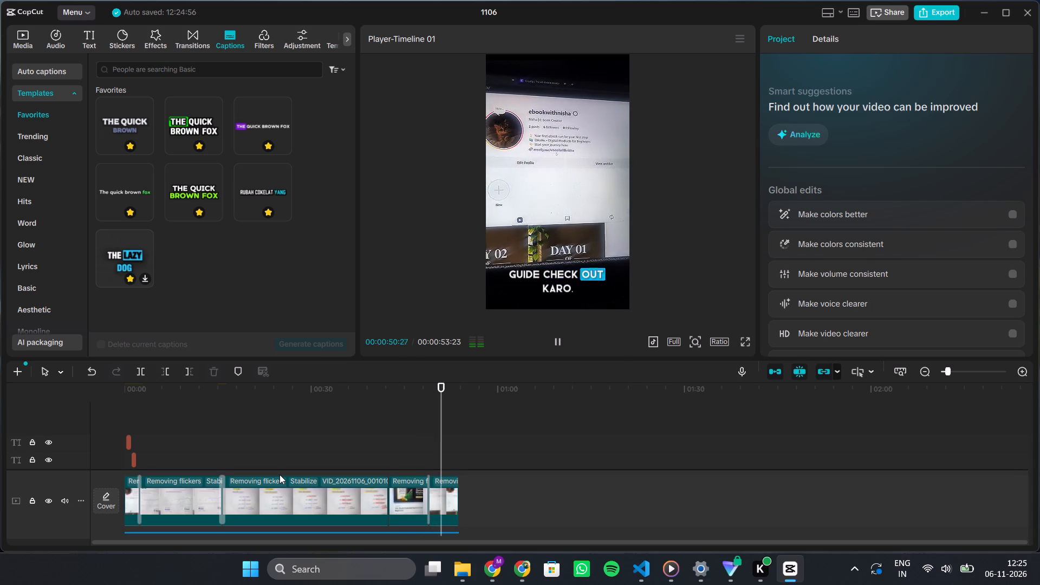
scroll(279, 474, "down", 2, "ctrl")
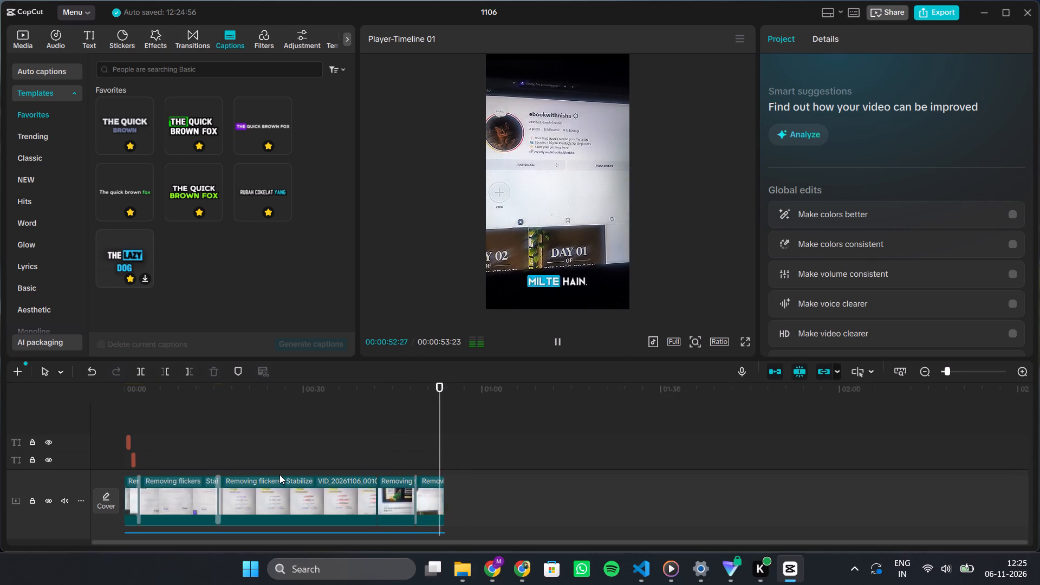
scroll(279, 474, "down", 6, "ctrl")
Split the HD Upscale, Clear II and 4K filters at 00:00:42:14, where the e-book product page clip begins.
left_click(261, 461)
left_click_drag(261, 461, 313, 476)
scroll(313, 476, "up", 5)
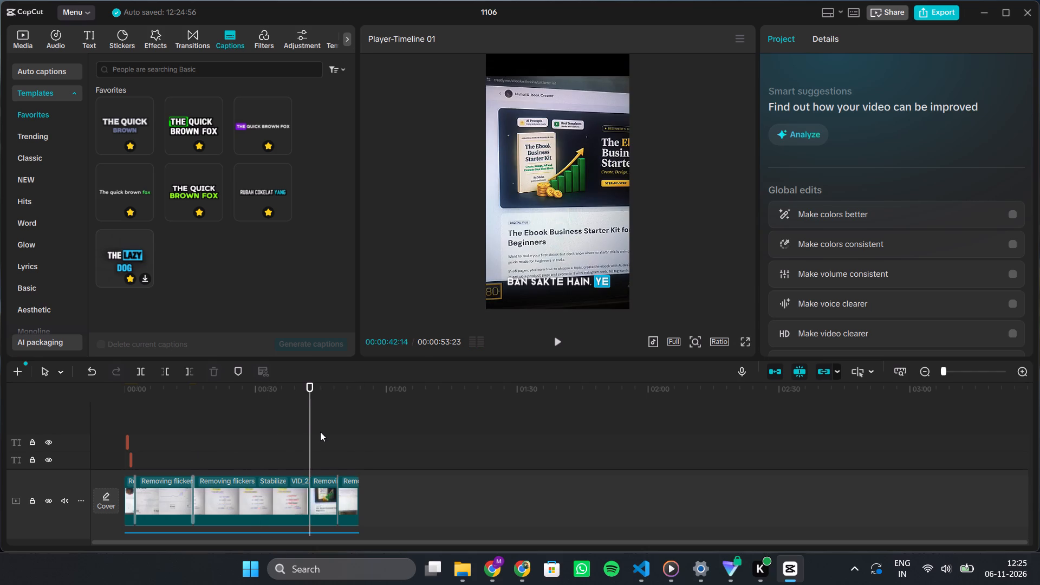
scroll(321, 432, "down", 7)
scroll(321, 432, "up", 1)
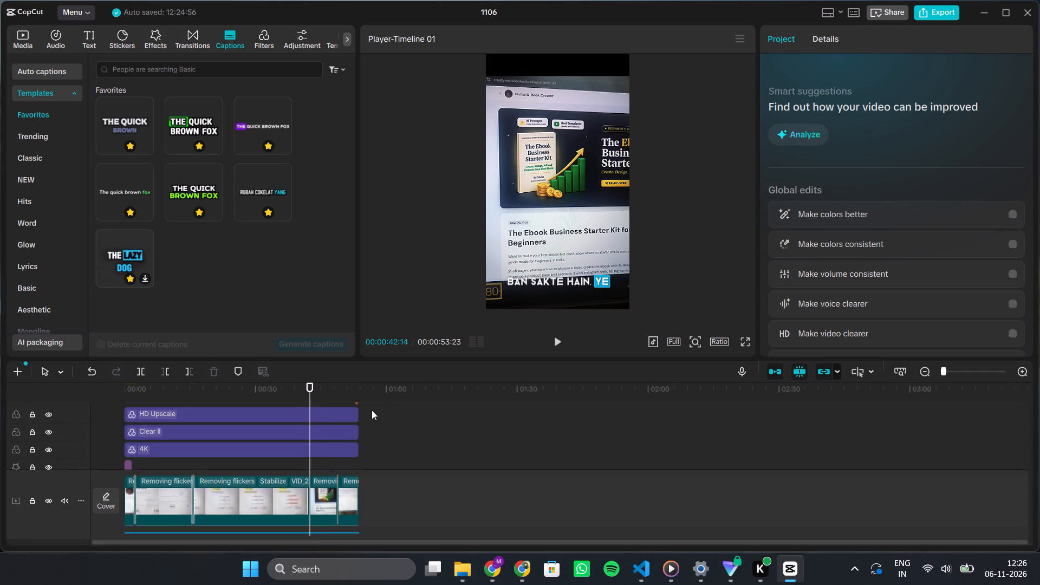
left_click_drag(372, 410, 323, 450)
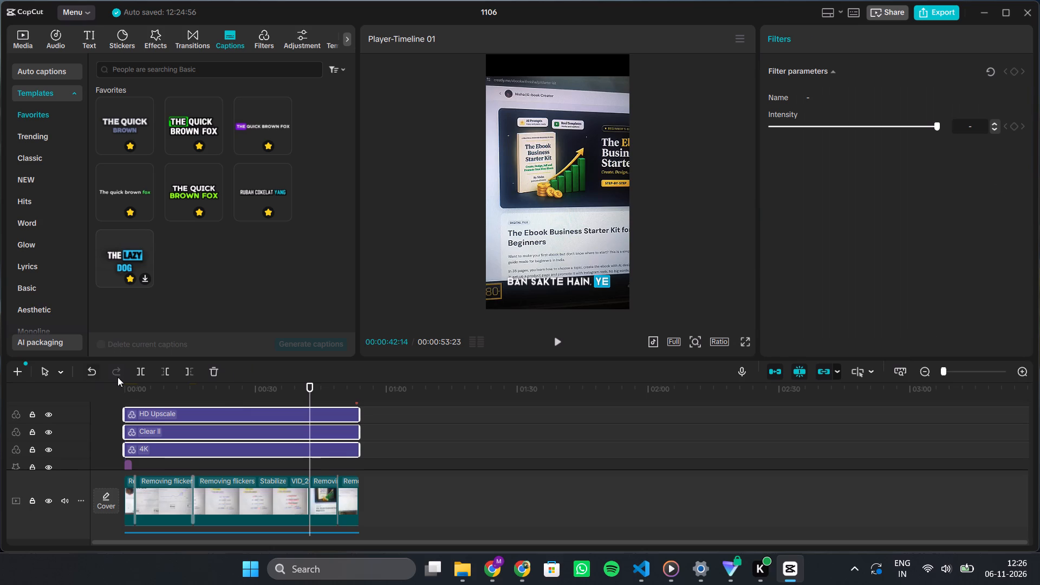
left_click(138, 374)
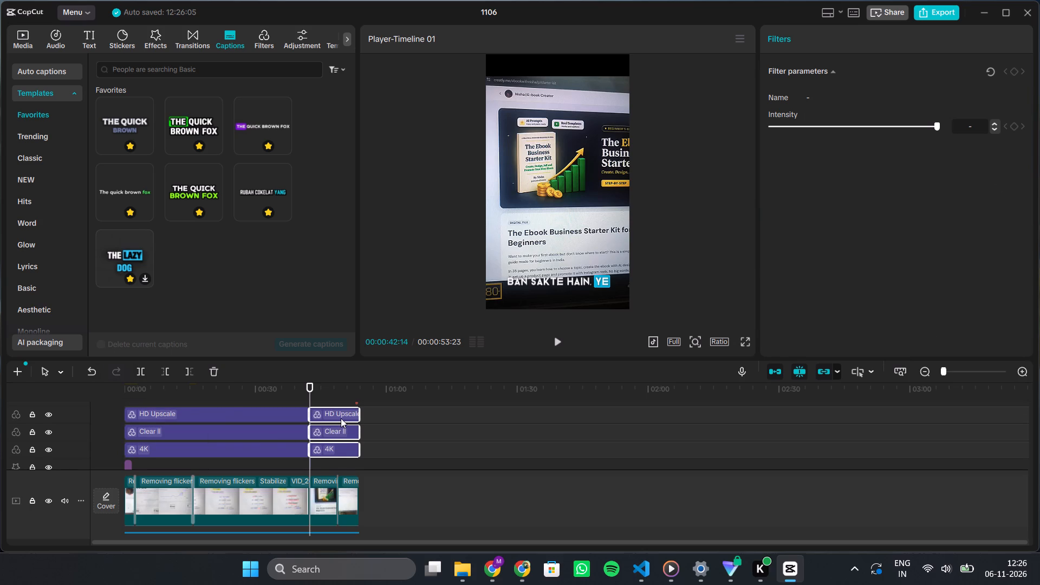
Lower the intensity of the HD Upscale filter segment that starts at 00:00:42:14 to just under 16.
left_click(341, 418)
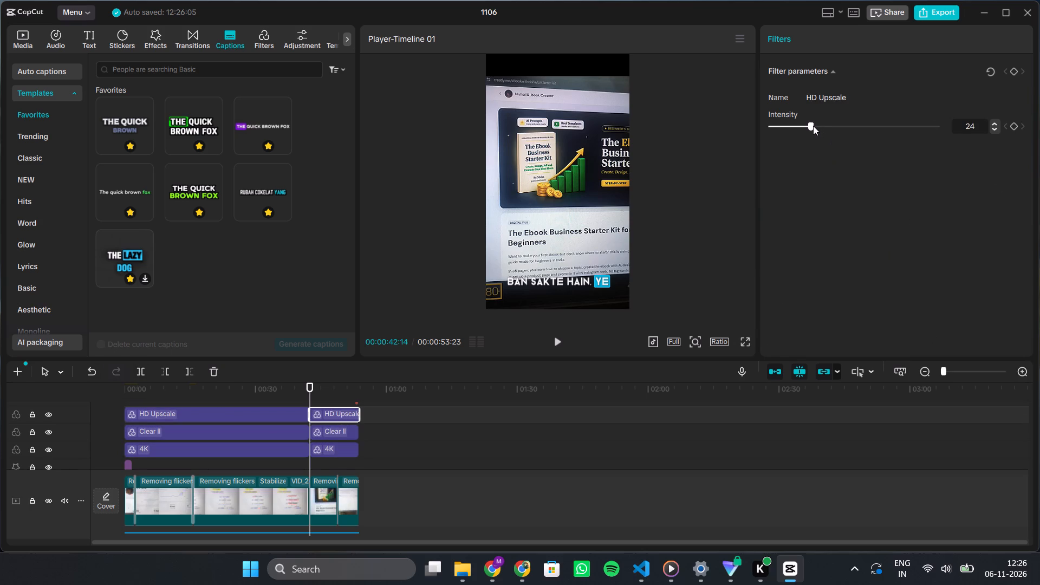
left_click_drag(813, 126, 799, 131)
left_click_drag(799, 131, 795, 131)
Set the intensity of the Clear II filter segment that starts at 00:00:42:14 to 13.
left_click(353, 430)
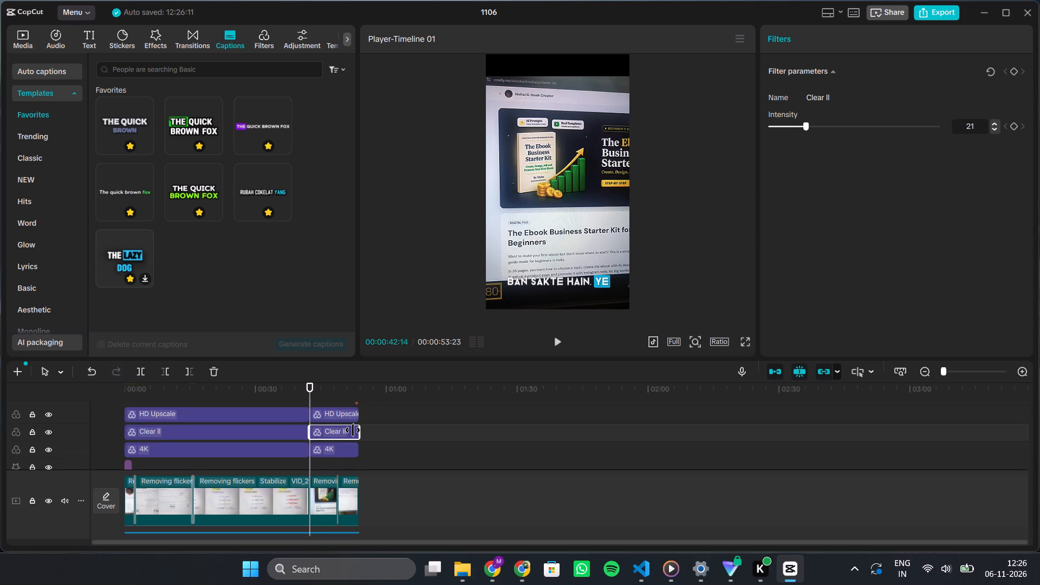
left_click_drag(806, 126, 798, 127)
left_click_drag(798, 127, 794, 127)
Set the intensity of the 4K filter segment that starts at 00:00:42:14 to 29.
left_click(344, 447)
left_click_drag(835, 126, 822, 128)
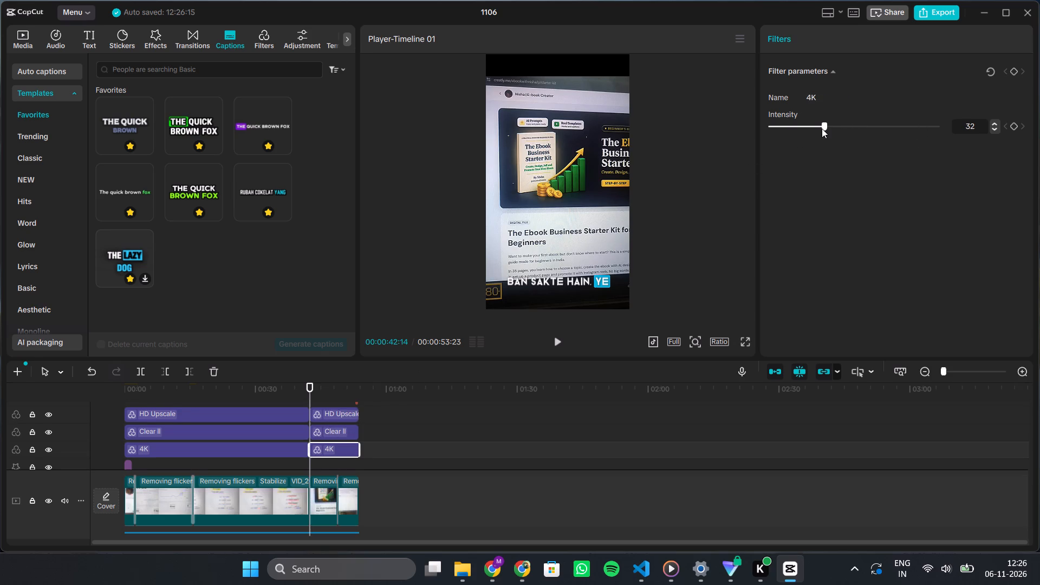
left_click_drag(822, 128, 816, 128)
Play the reel from the start, skip to about 00:00:26, and review the captions and filters through to the ending at full-screen size.
left_click_drag(310, 390, 38, 429)
key("space")
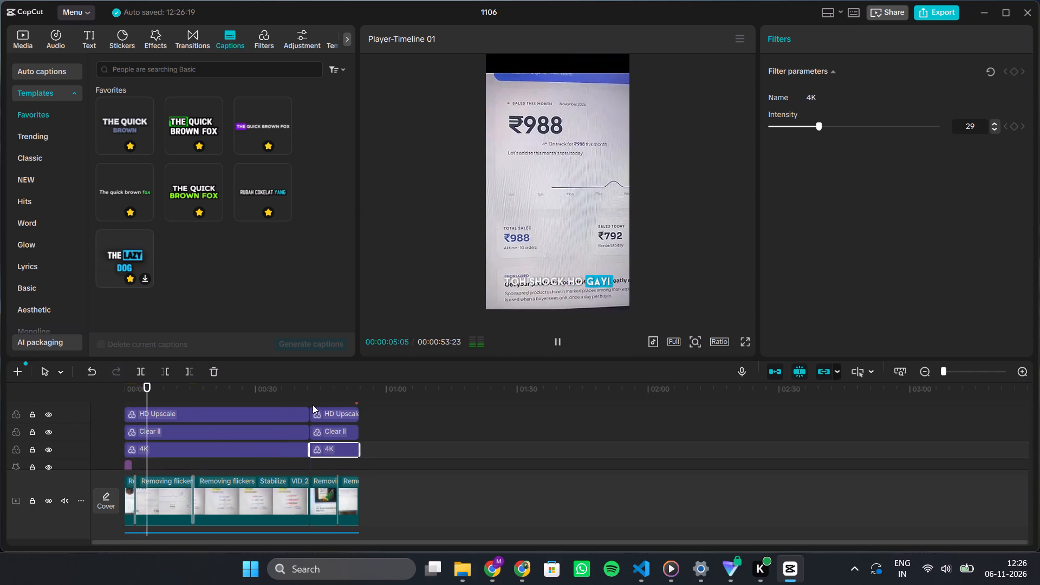
left_click(239, 466)
key("space")
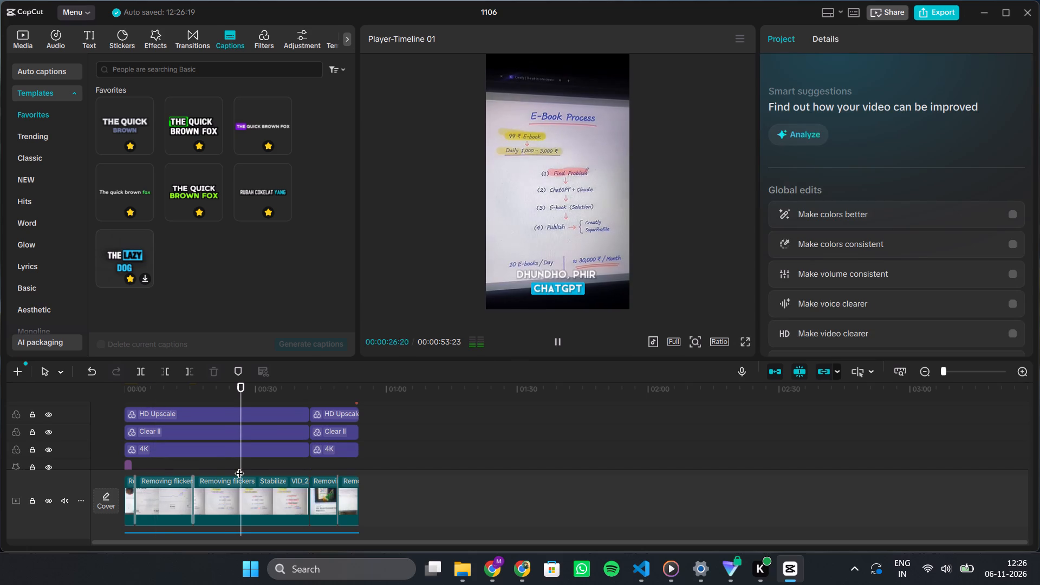
left_click(747, 342)
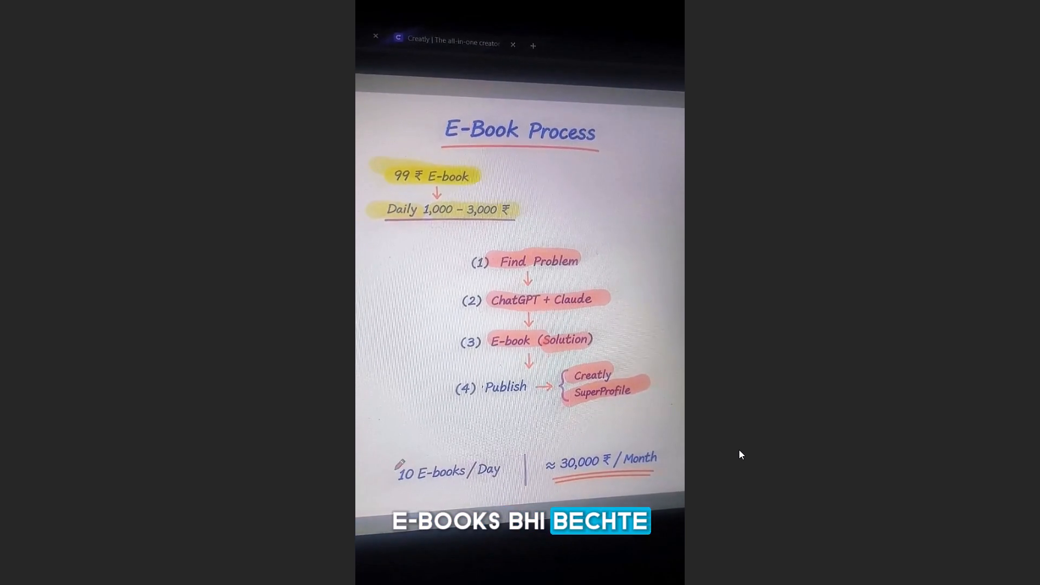
key("Escape")
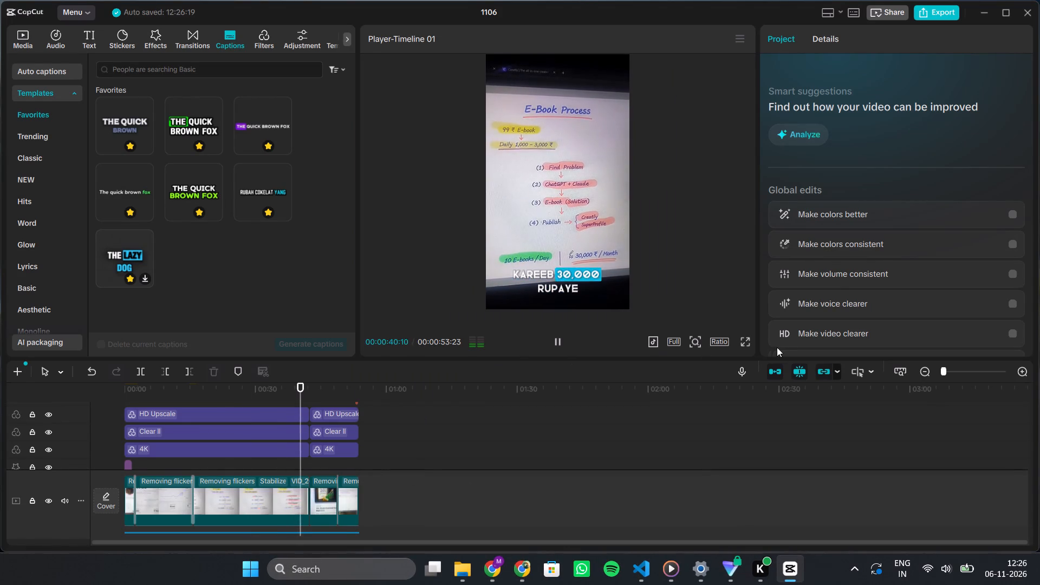
left_click(743, 342)
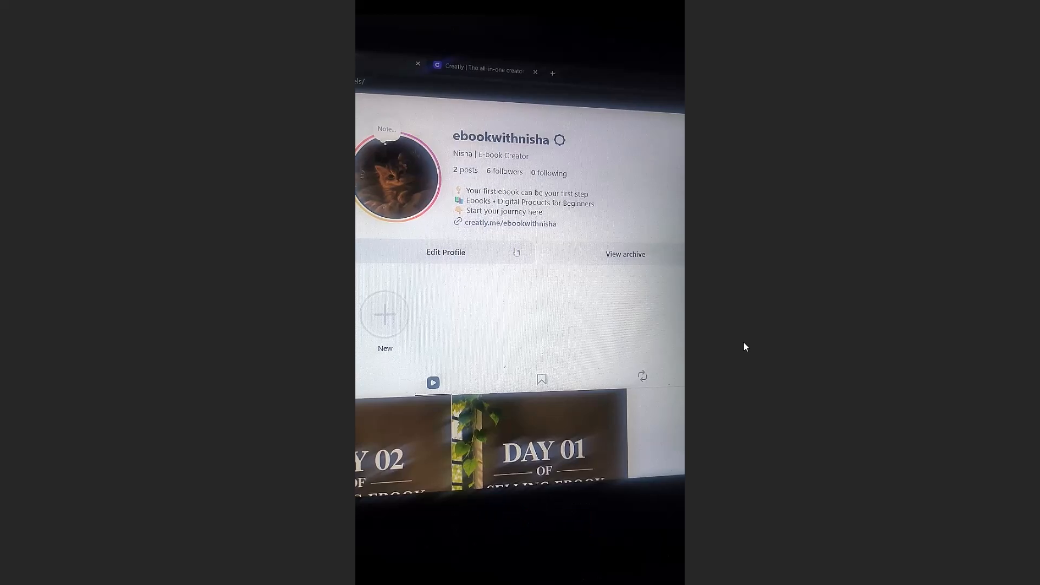
key("Escape")
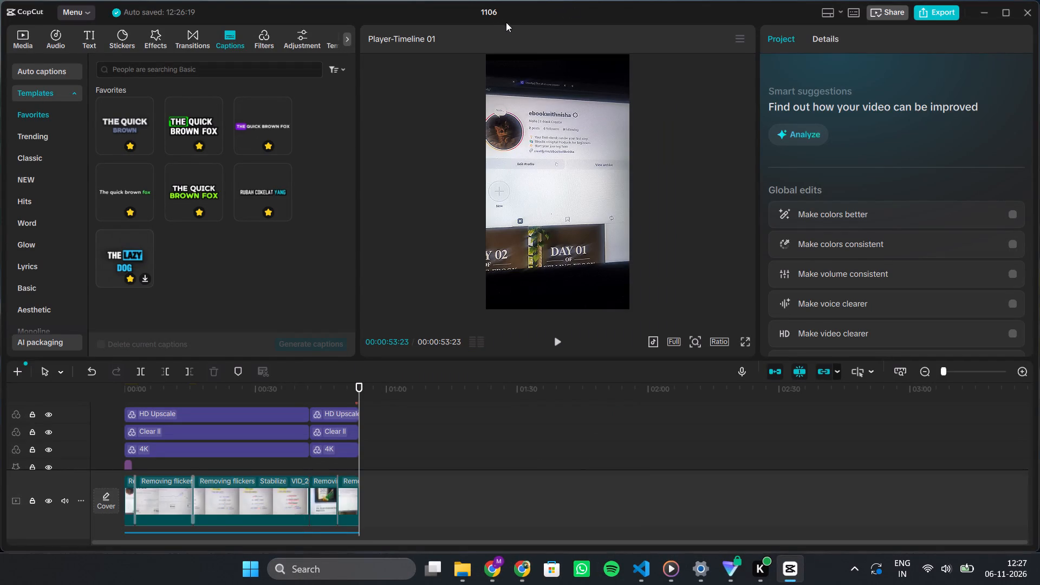
Look over the clips and filter segments on the timeline and play the ending captions from about 00:00:50 to 00:00:52.
left_click(494, 16)
scroll(311, 489, "up", 15, "ctrl")
scroll(311, 489, "up", 7, "ctrl")
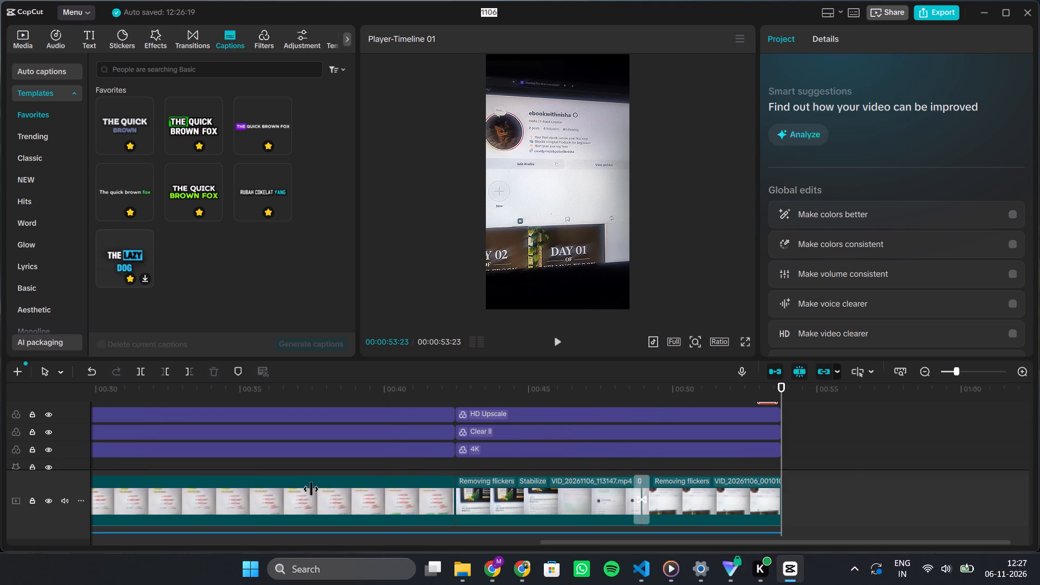
scroll(311, 489, "right", 5)
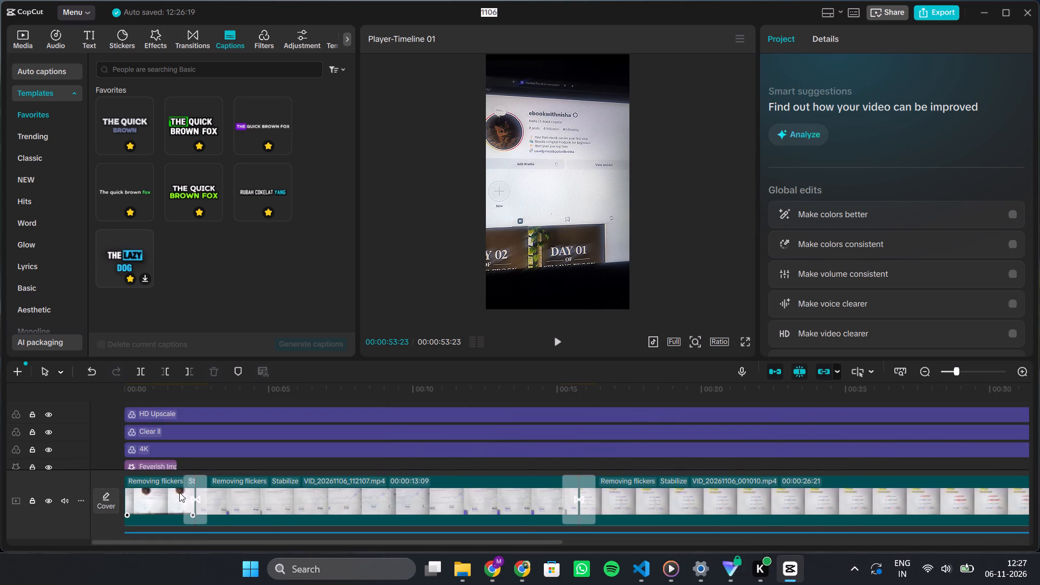
scroll(179, 492, "down", 14, "ctrl")
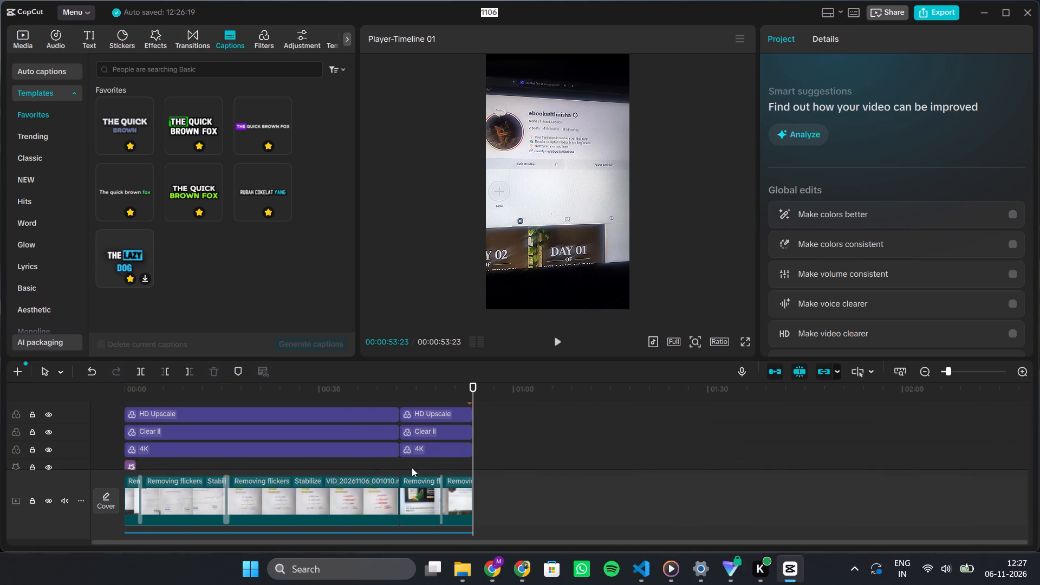
left_click(451, 470)
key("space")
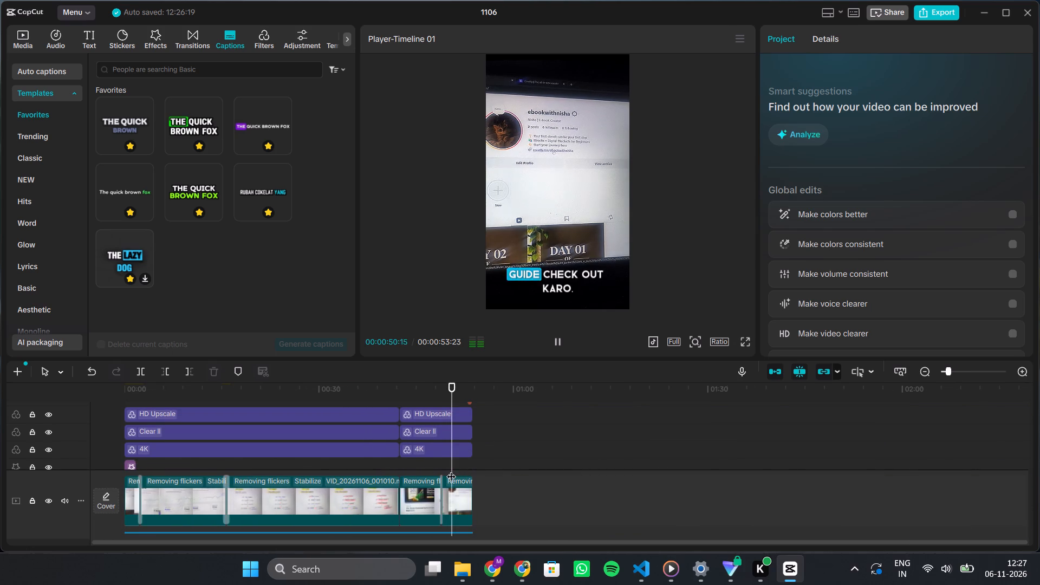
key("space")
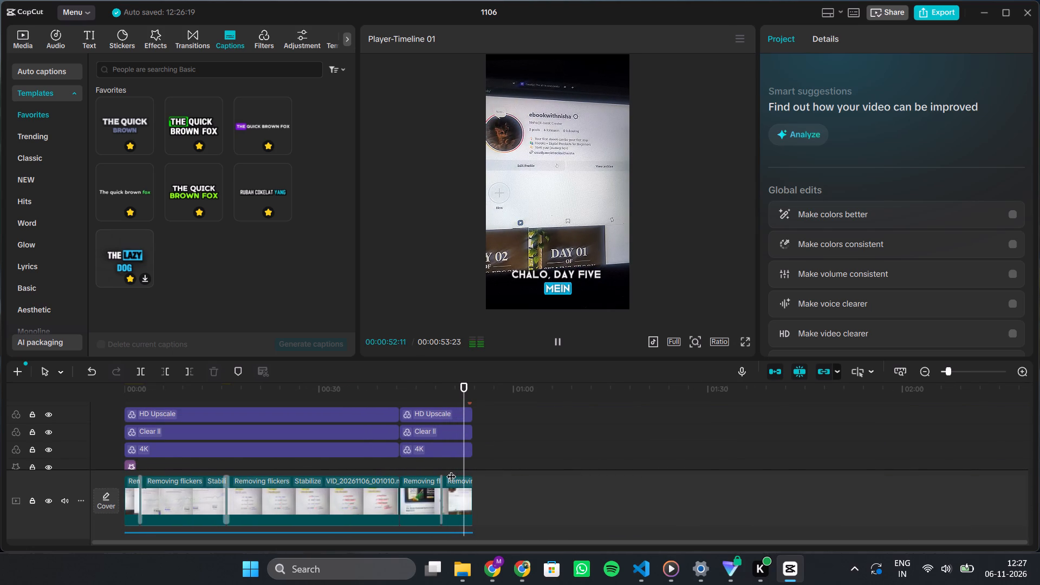
scroll(451, 470, "up", 8, "ctrl")
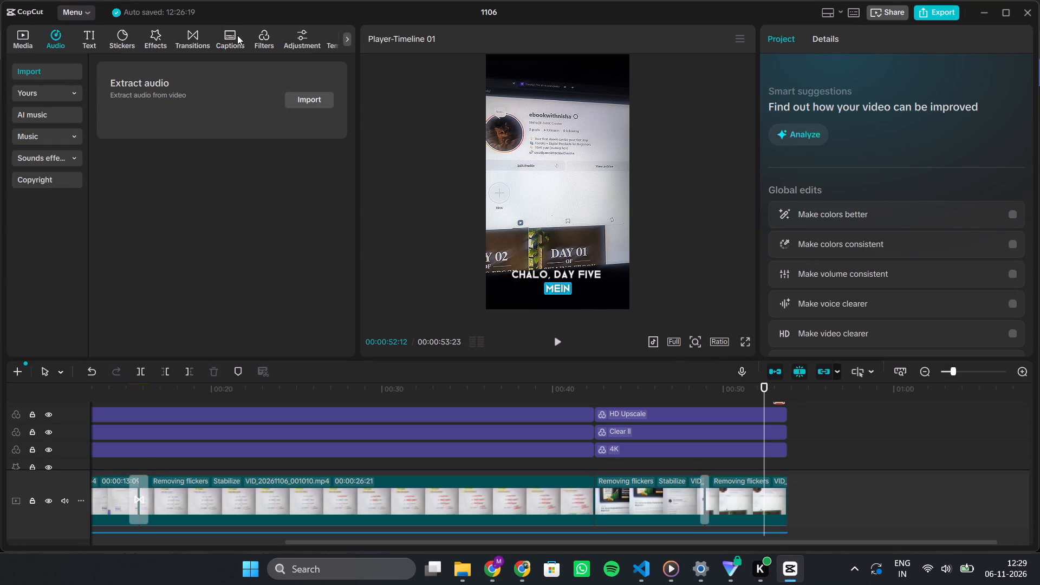
left_click(25, 29)
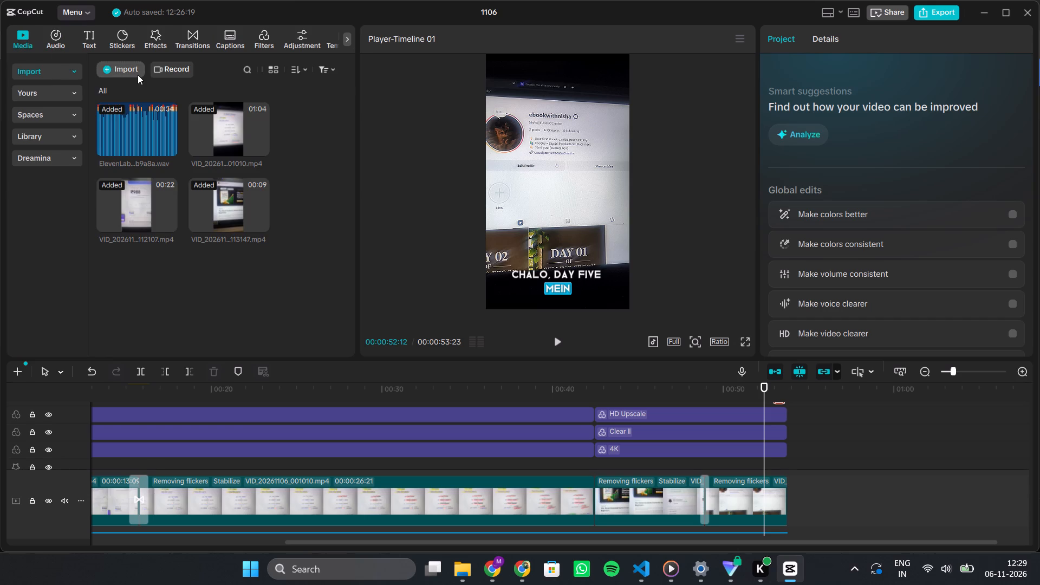
left_click(138, 75)
left_click(159, 92)
left_click(229, 119)
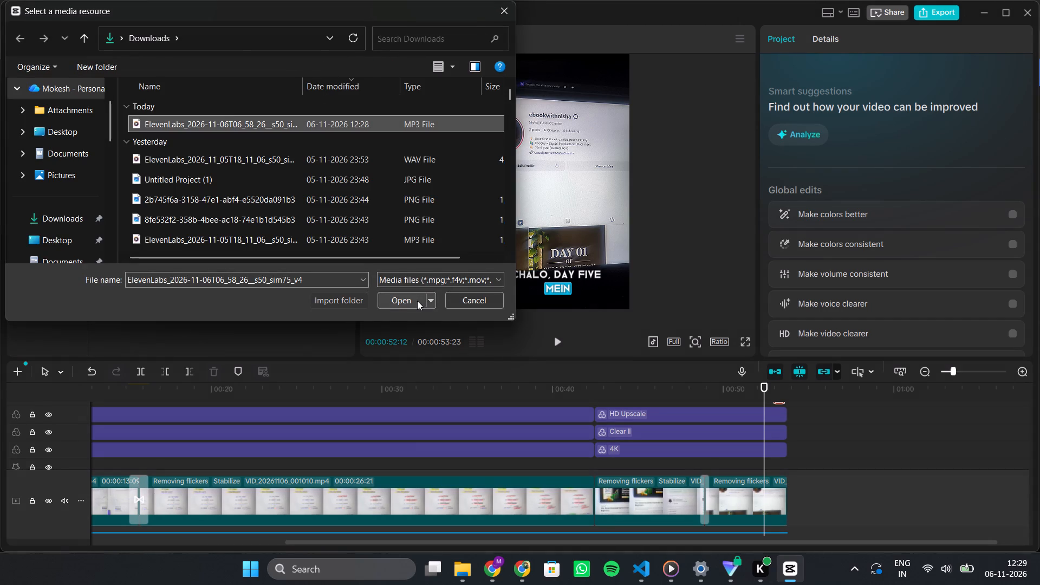
left_click(417, 301)
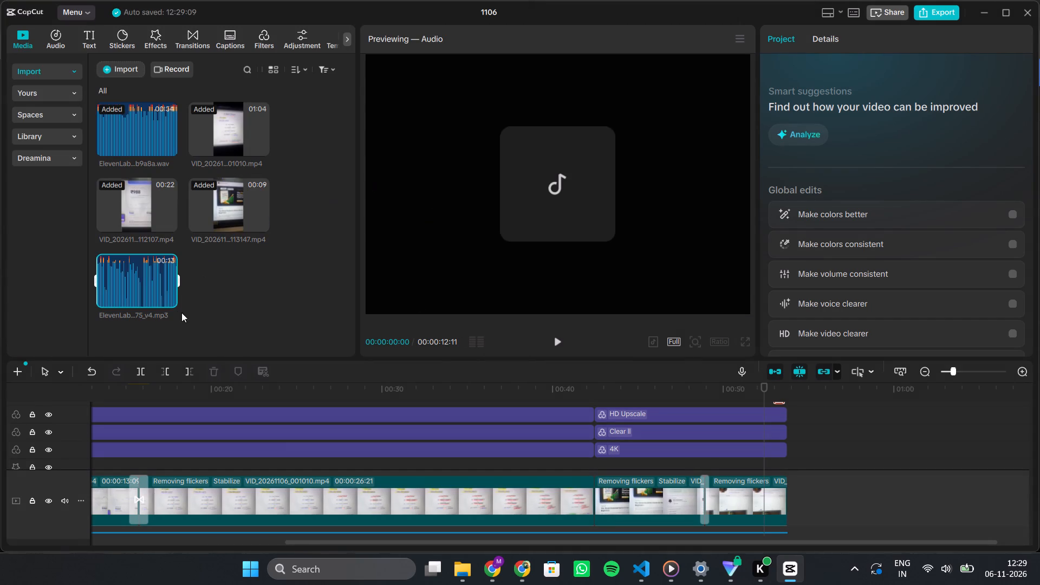
Add the imported ElevenLabs MP3 to the timeline at 00:00:52:12.
left_click(166, 297)
Place the playhead at 00:01:02:09, in the pause before the last phrases of the new voice clip.
scroll(768, 470, "up", 3, "ctrl")
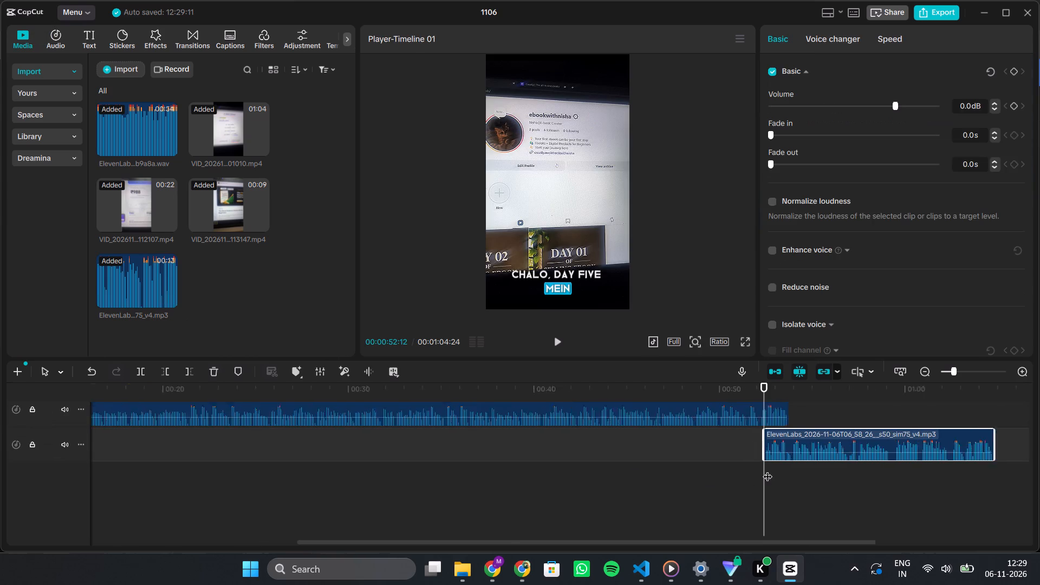
scroll(768, 470, "up", 17, "ctrl")
scroll(768, 470, "up", 9, "ctrl")
scroll(768, 470, "left", 3)
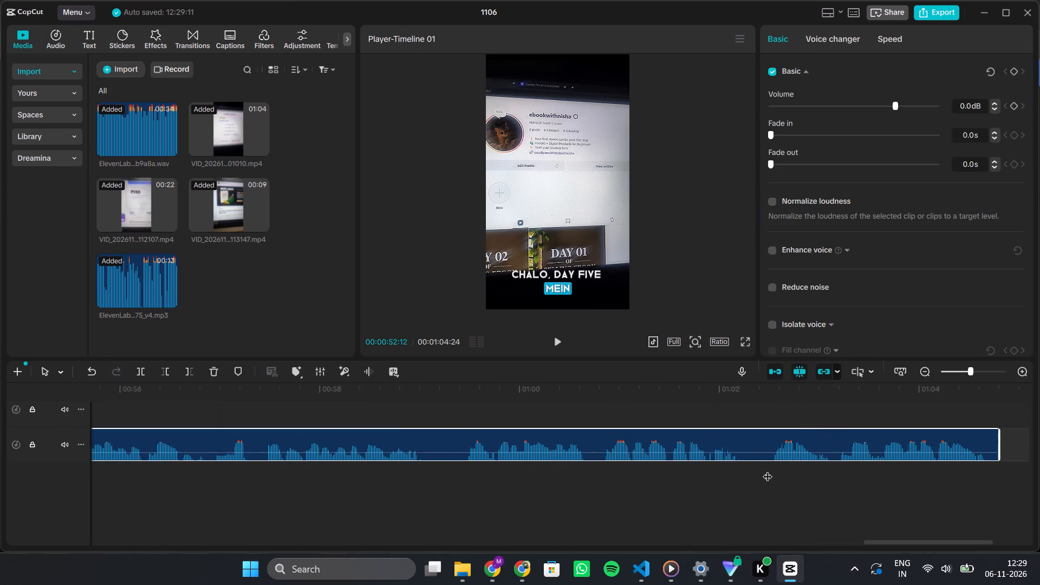
left_click(751, 411)
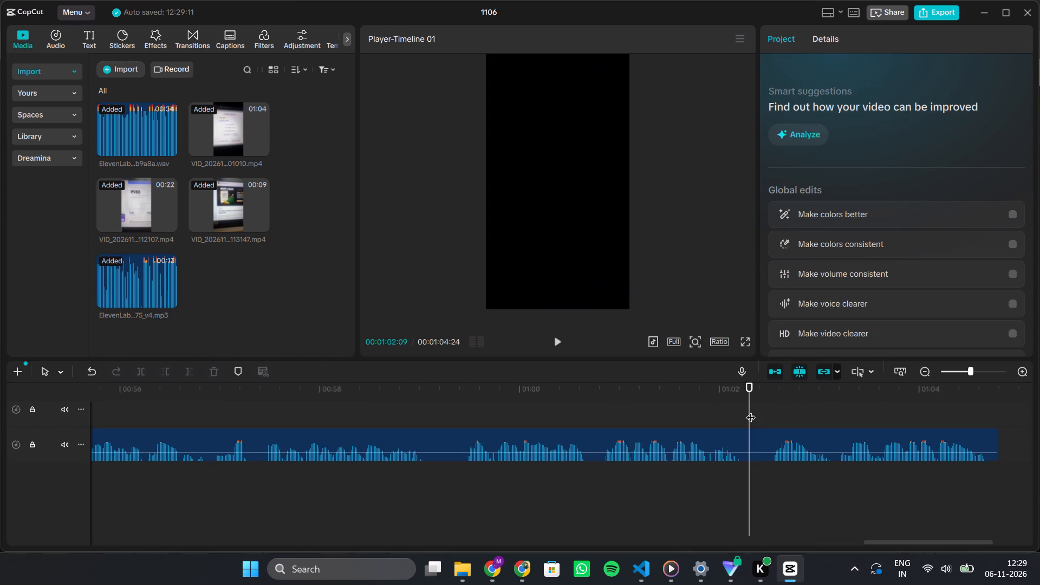